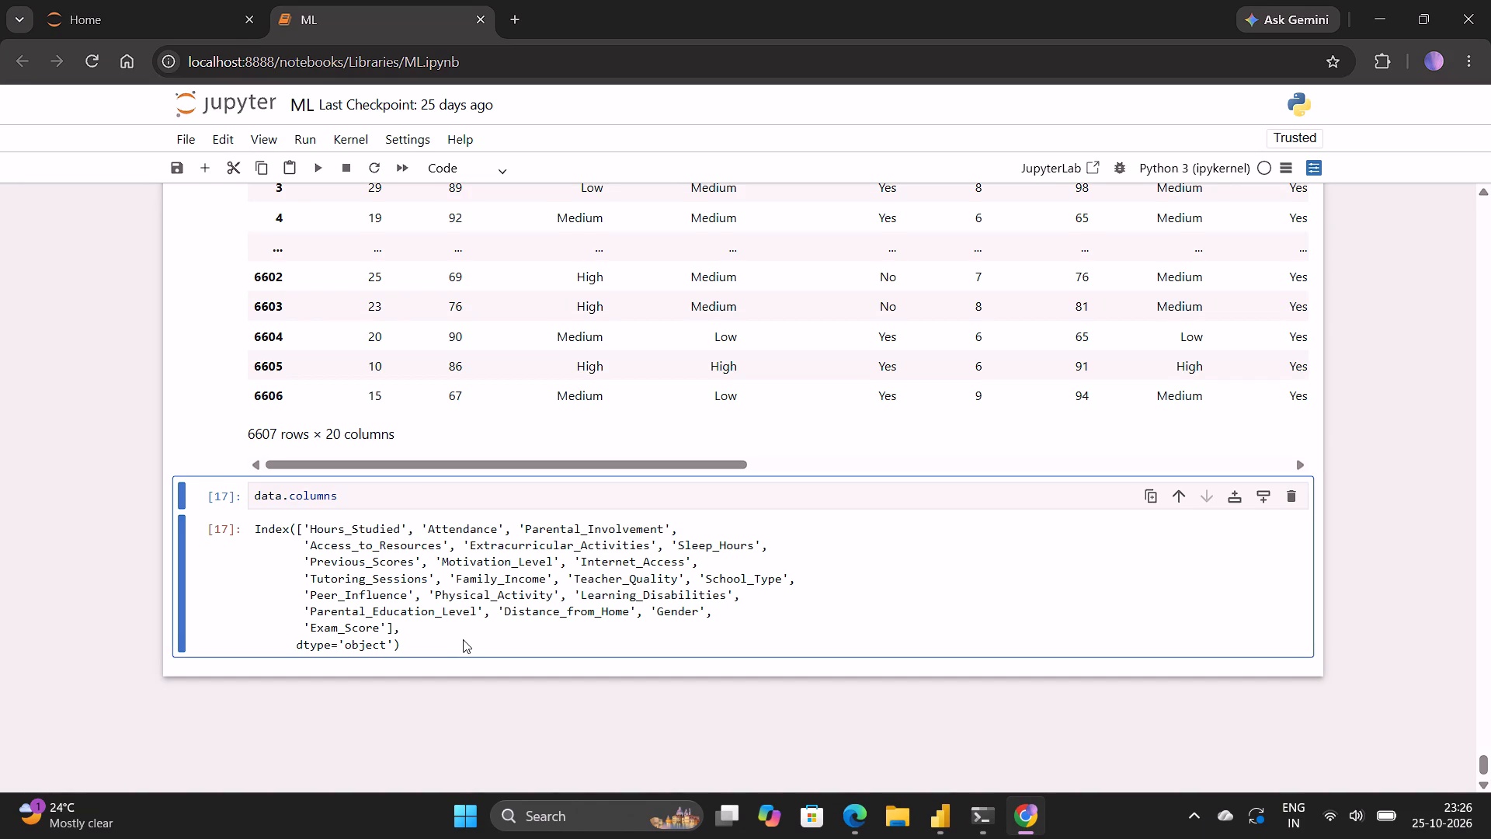
Examine the StudentPerformanceFactors.csv data table in the notebook, looking across its columns from Hours_Studied through Gender.
{"action": "scroll", "coordinate": [463, 639], "scroll_direction": "up", "scroll_amount": 1}
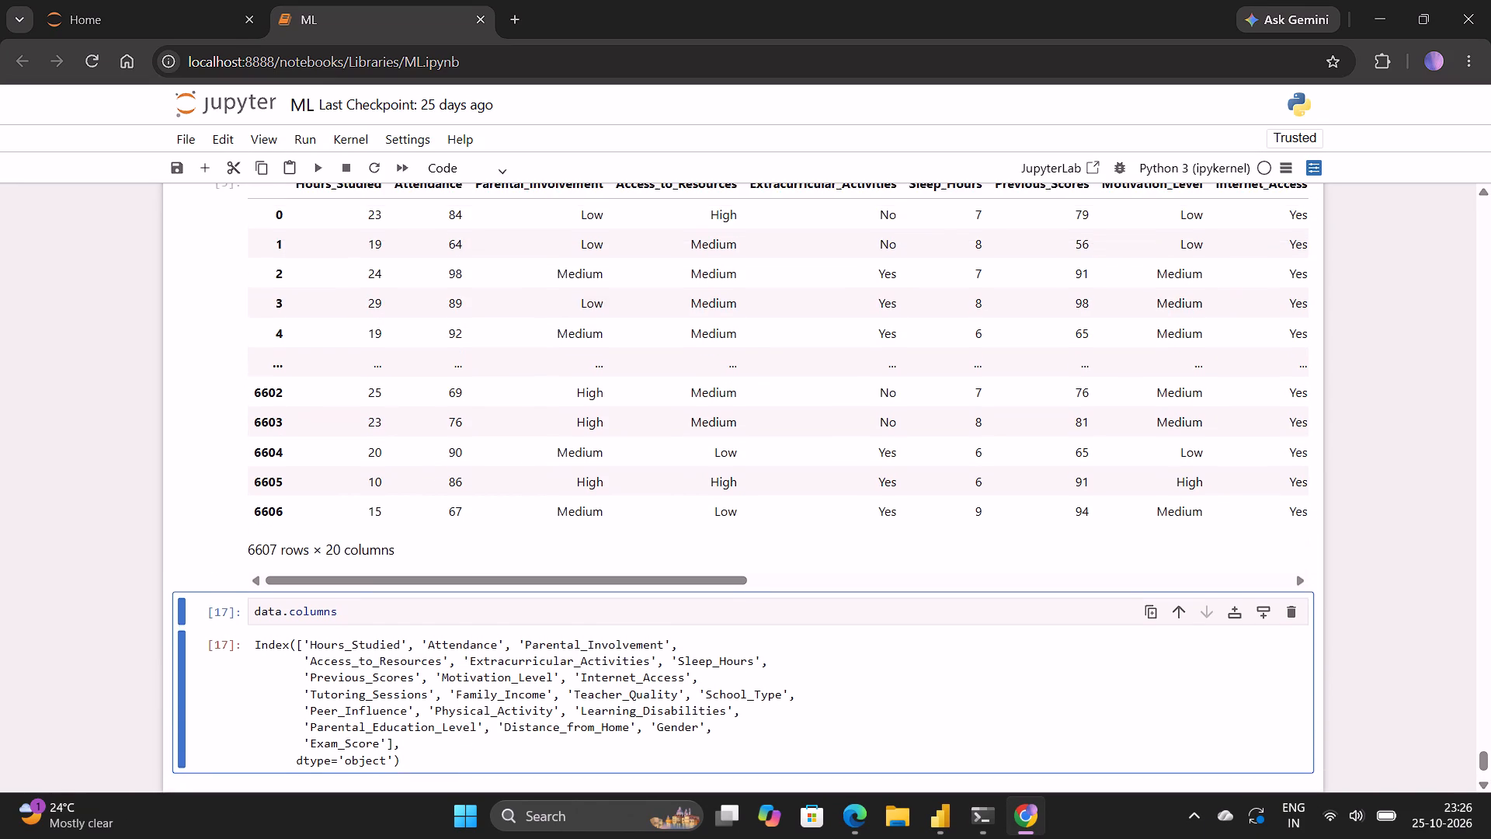
{"action": "scroll", "coordinate": [463, 639], "scroll_direction": "up", "scroll_amount": 1}
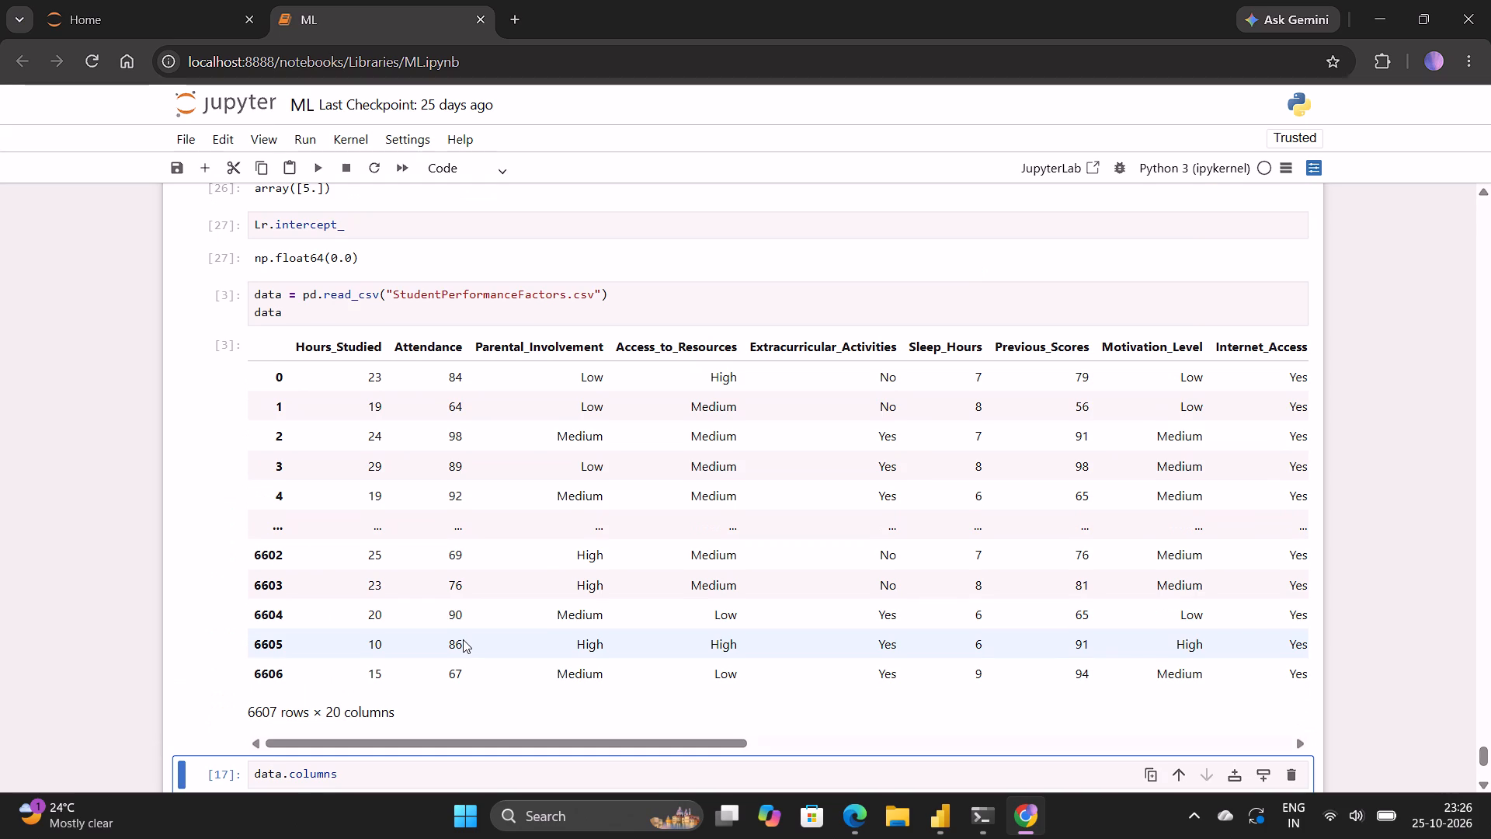
{"action": "scroll", "coordinate": [463, 639], "scroll_direction": "left", "scroll_amount": 4}
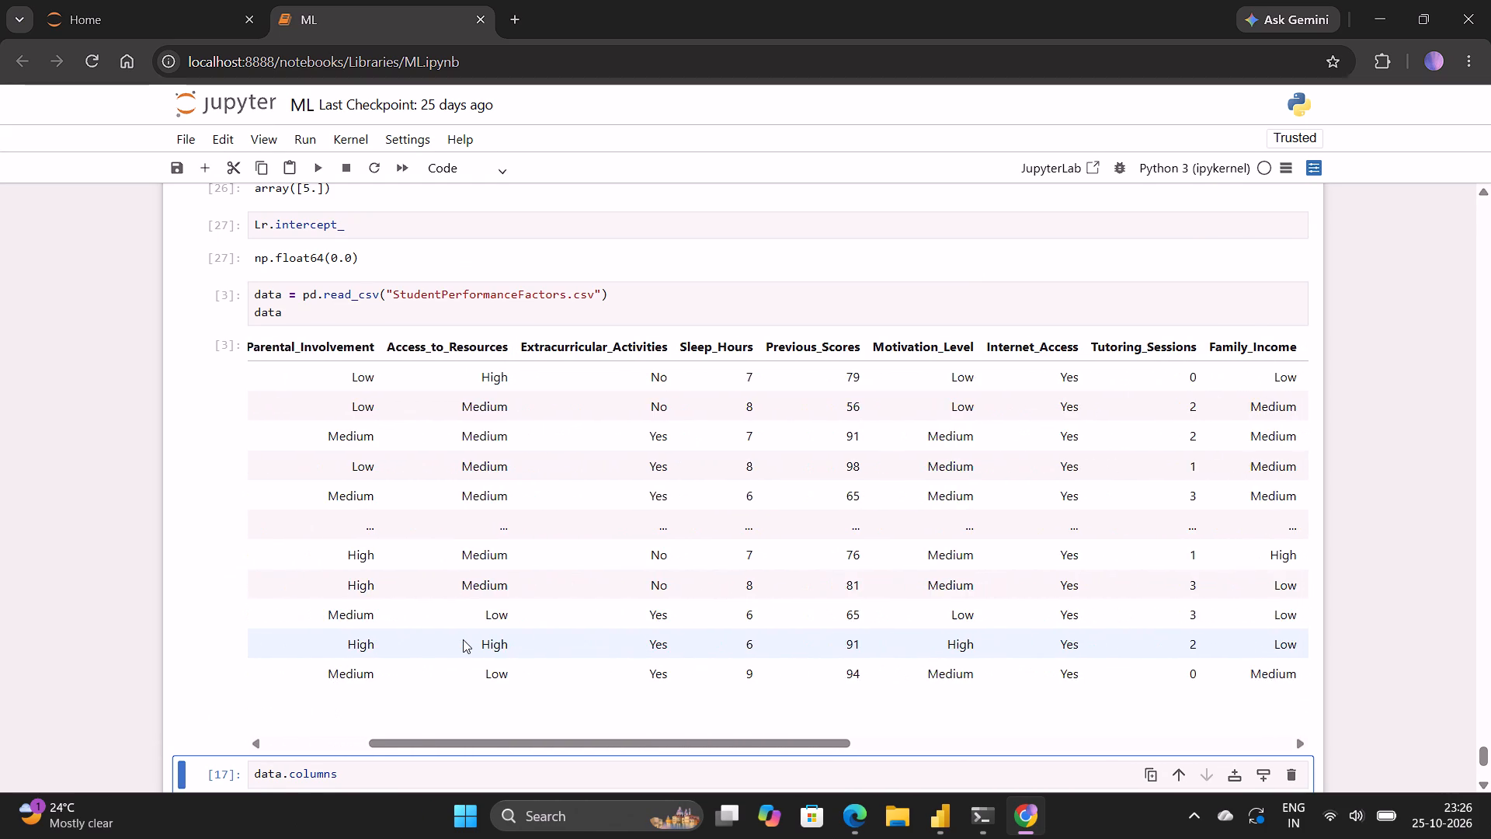
{"action": "scroll", "coordinate": [463, 639], "scroll_direction": "left", "scroll_amount": 5}
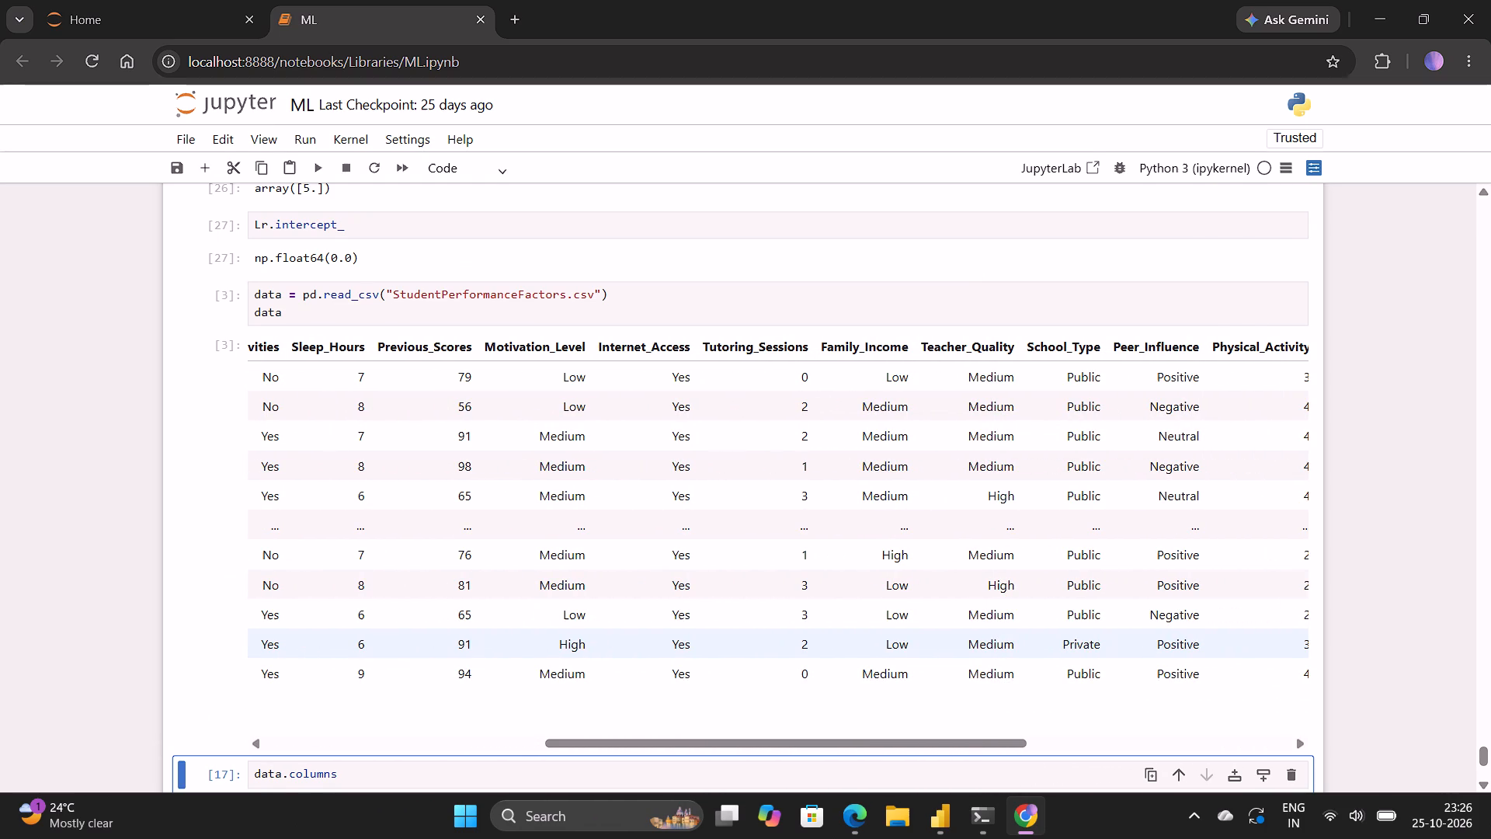
{"action": "scroll", "coordinate": [463, 639], "scroll_direction": "left", "scroll_amount": 3}
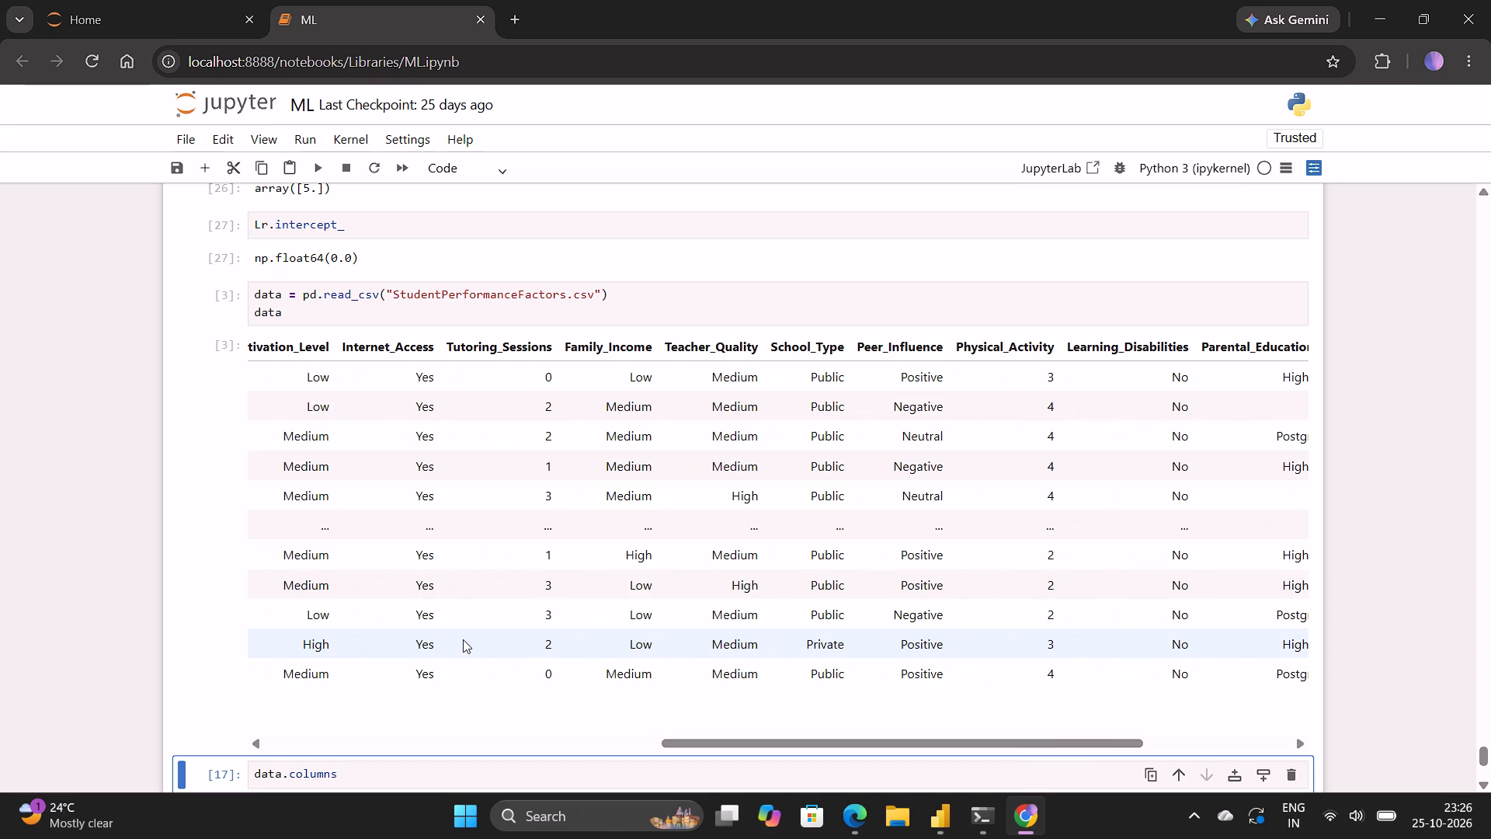
{"action": "scroll", "coordinate": [463, 639], "scroll_direction": "left", "scroll_amount": 5}
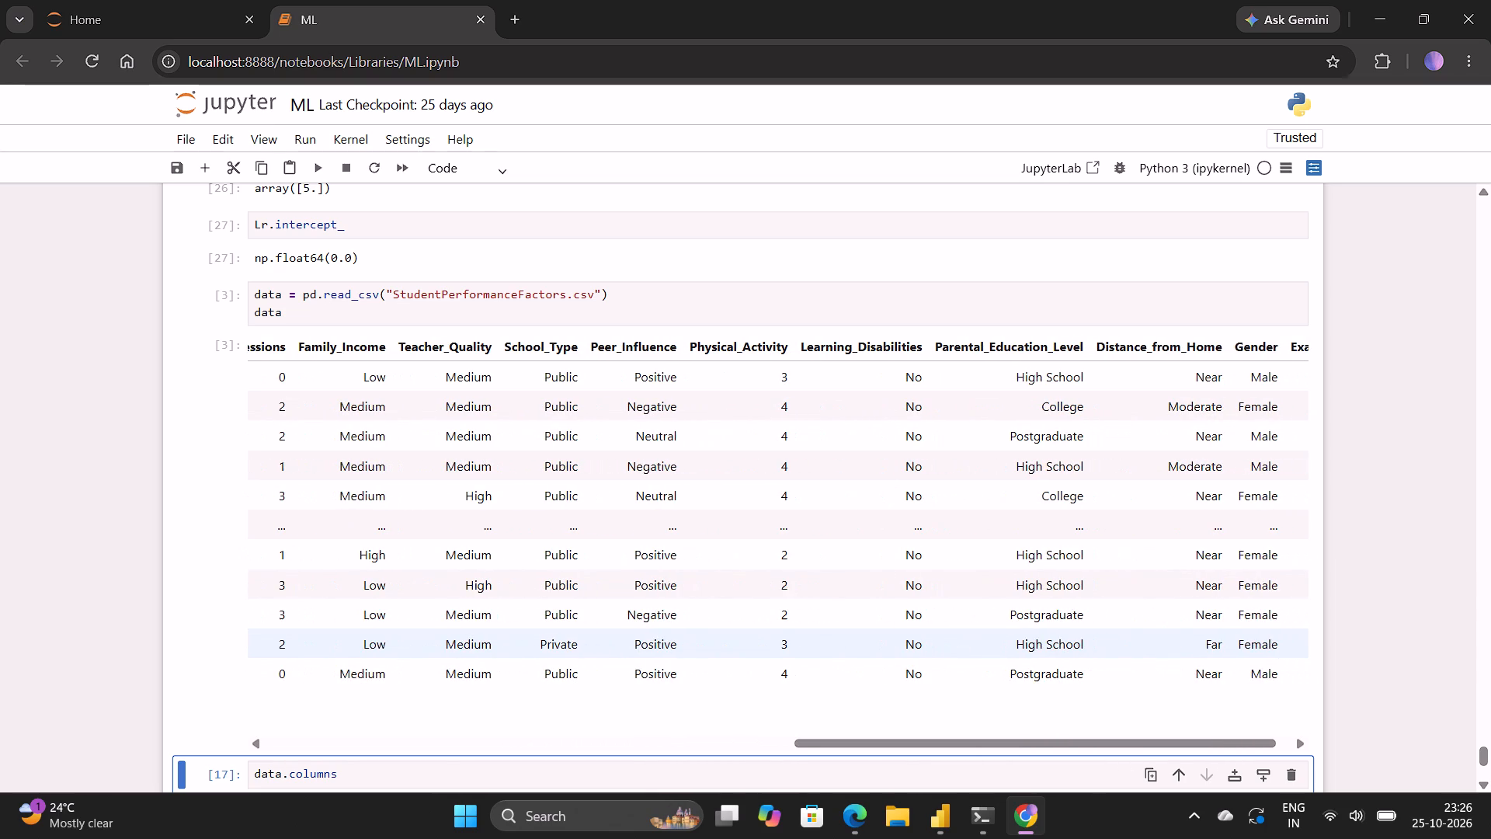
Examine the student performance table's last column, Exam_Score, and return to its first columns starting at Hours_Studied.
{"action": "scroll", "coordinate": [463, 639], "scroll_direction": "left", "scroll_amount": 1}
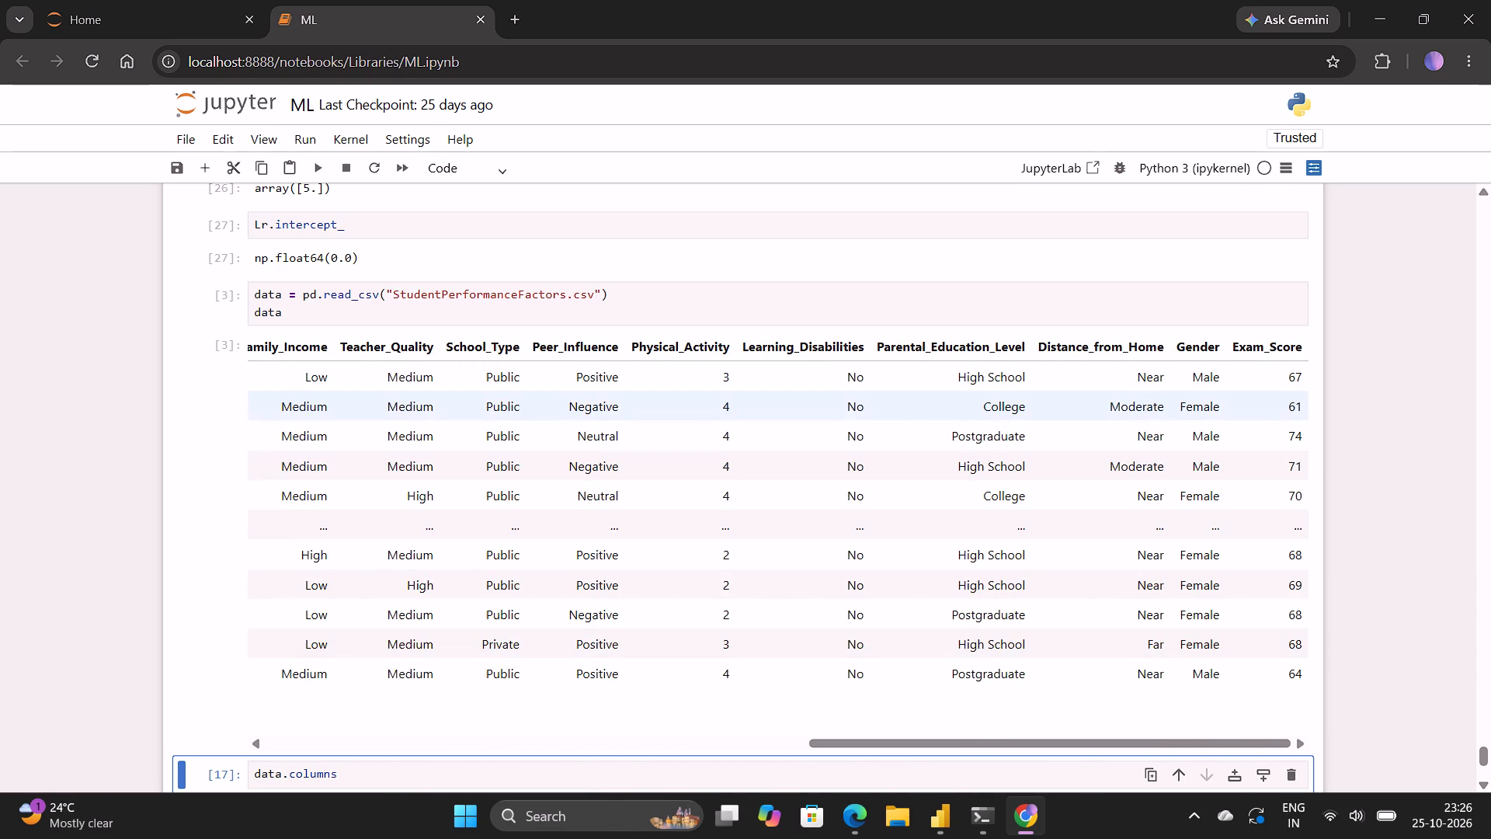
{"action": "scroll", "coordinate": [523, 502], "scroll_direction": "right", "scroll_amount": 8}
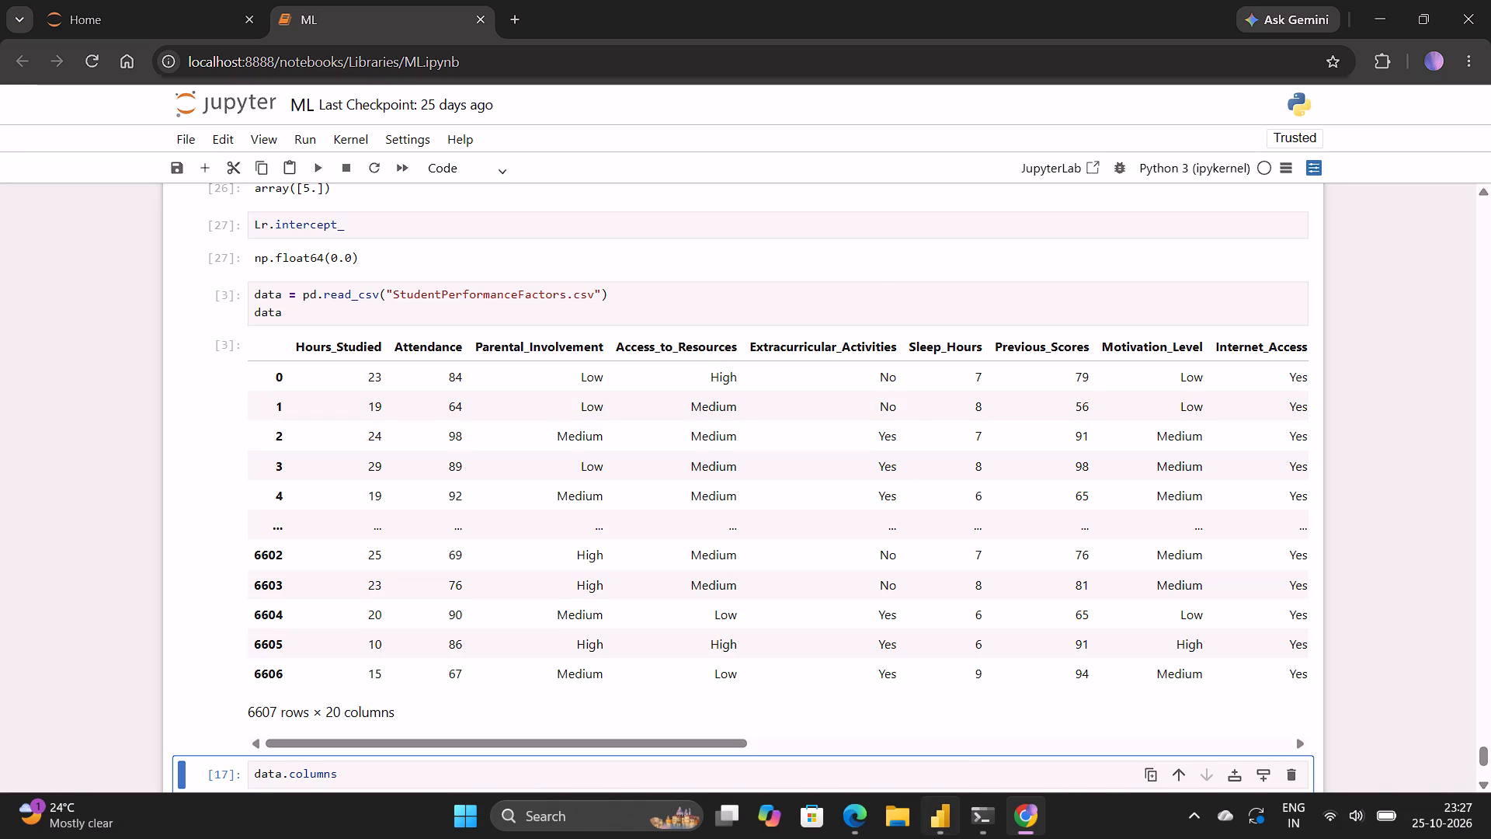
Switch to the Microsoft Edge browser window.
{"action": "left_click", "coordinate": [871, 816]}
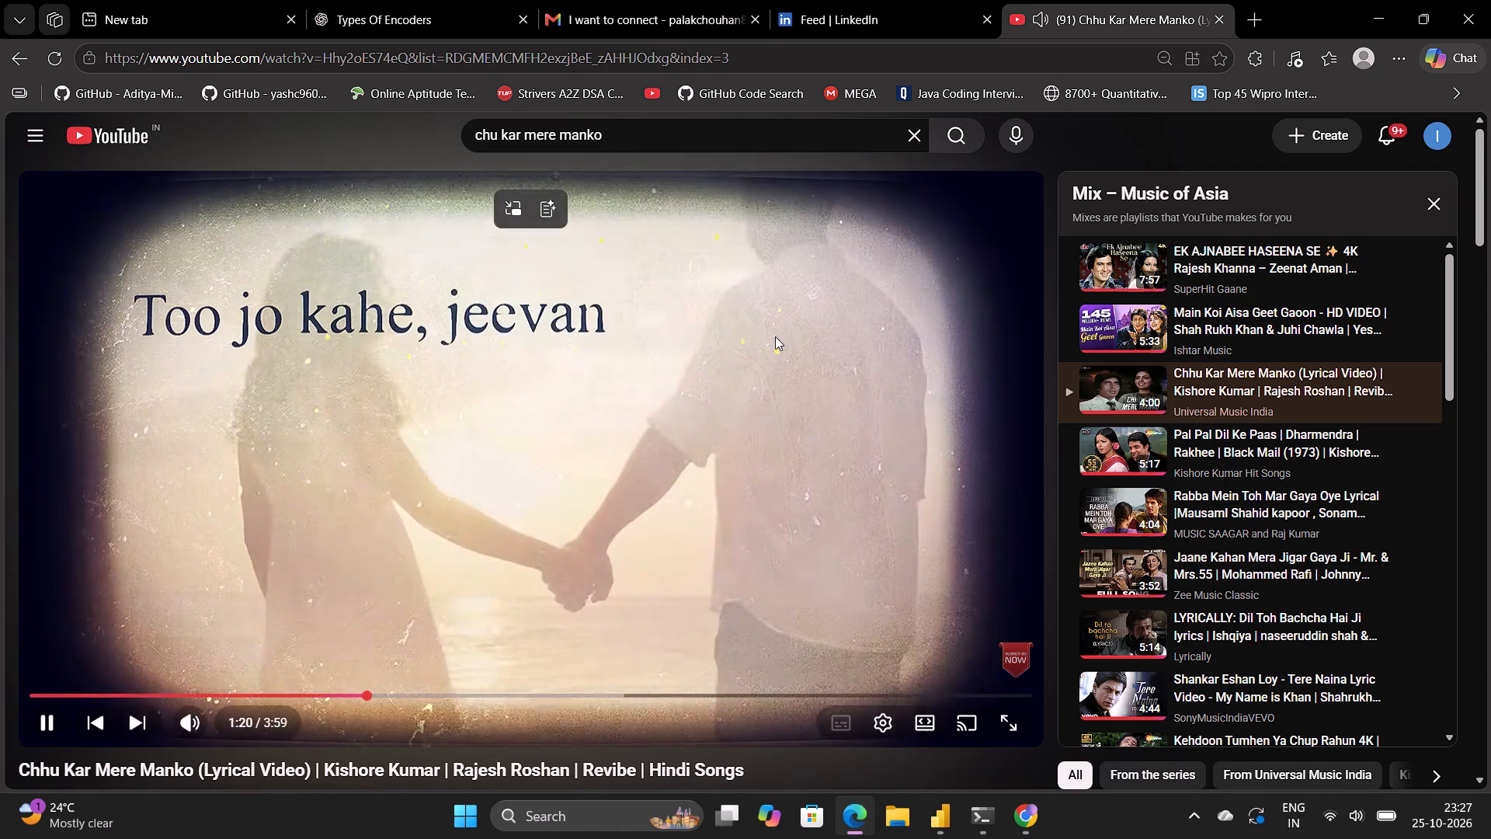
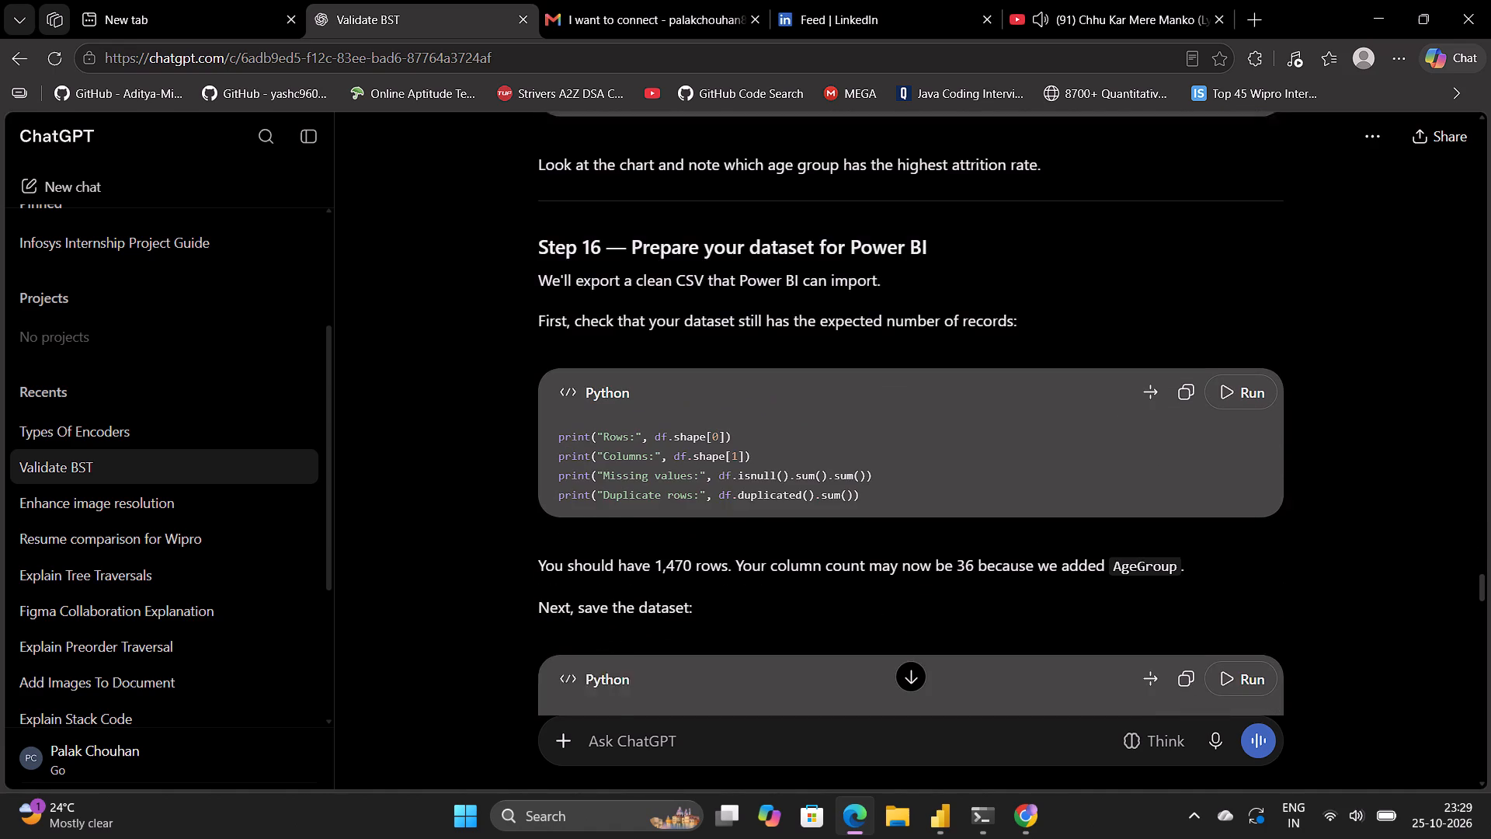
{"action": "scroll", "coordinate": [616, 441], "scroll_direction": "down", "scroll_amount": 10}
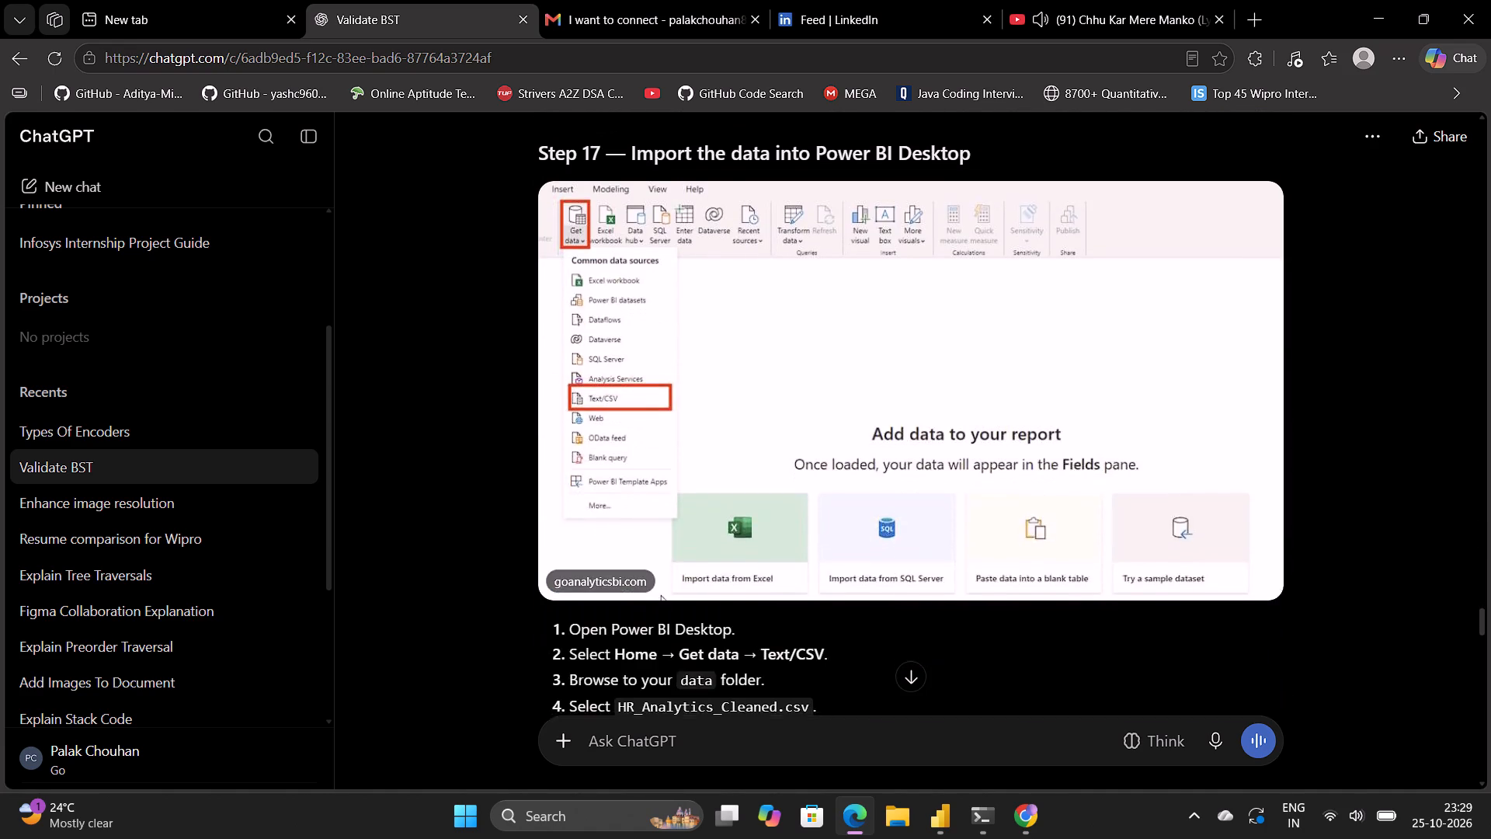
{"action": "scroll", "coordinate": [616, 441], "scroll_direction": "down", "scroll_amount": 10}
{"action": "scroll", "coordinate": [616, 441], "scroll_direction": "up", "scroll_amount": 1}
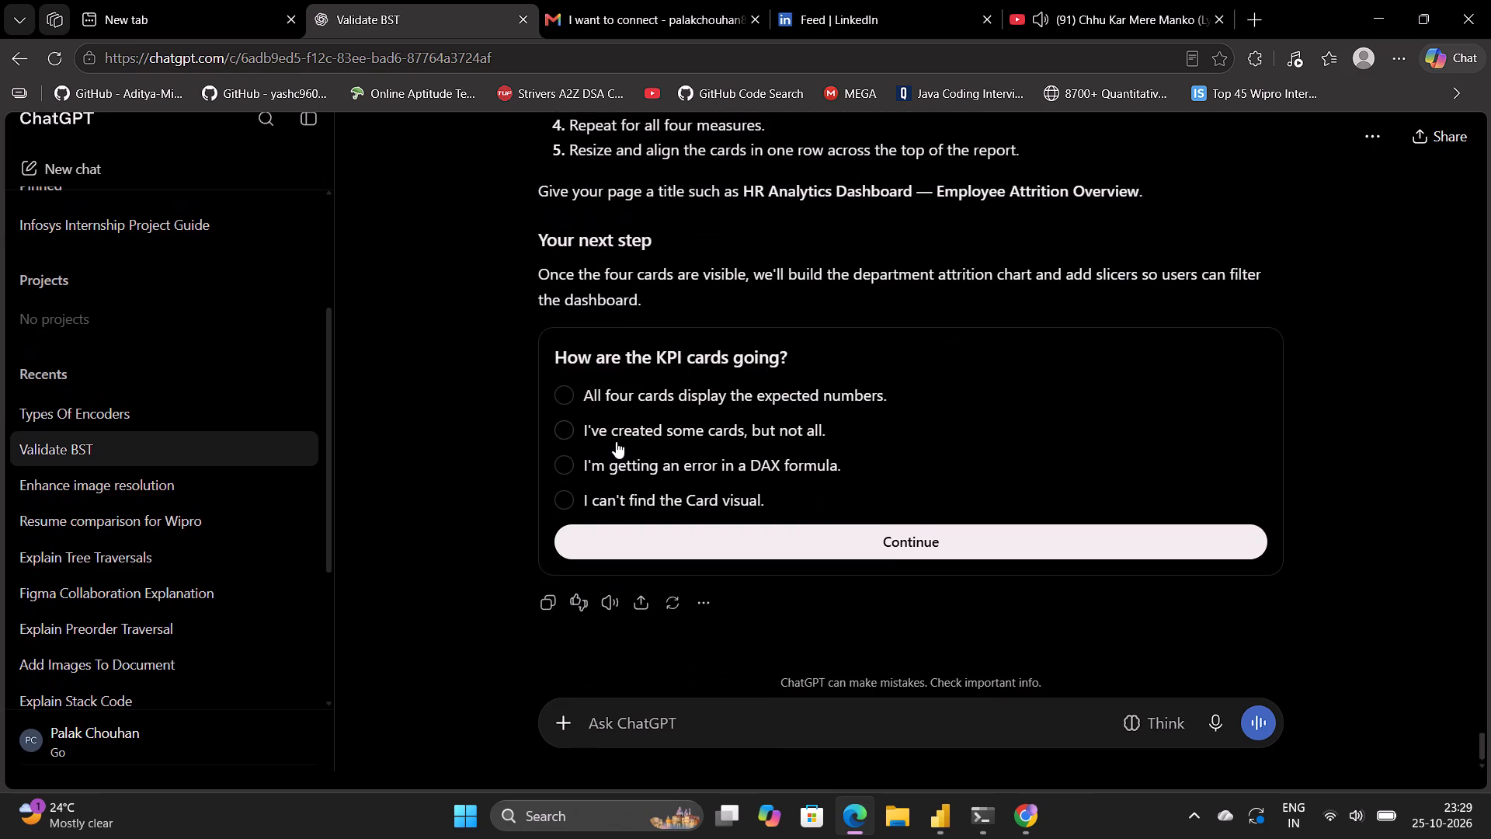
{"action": "scroll", "coordinate": [616, 441], "scroll_direction": "up", "scroll_amount": 3}
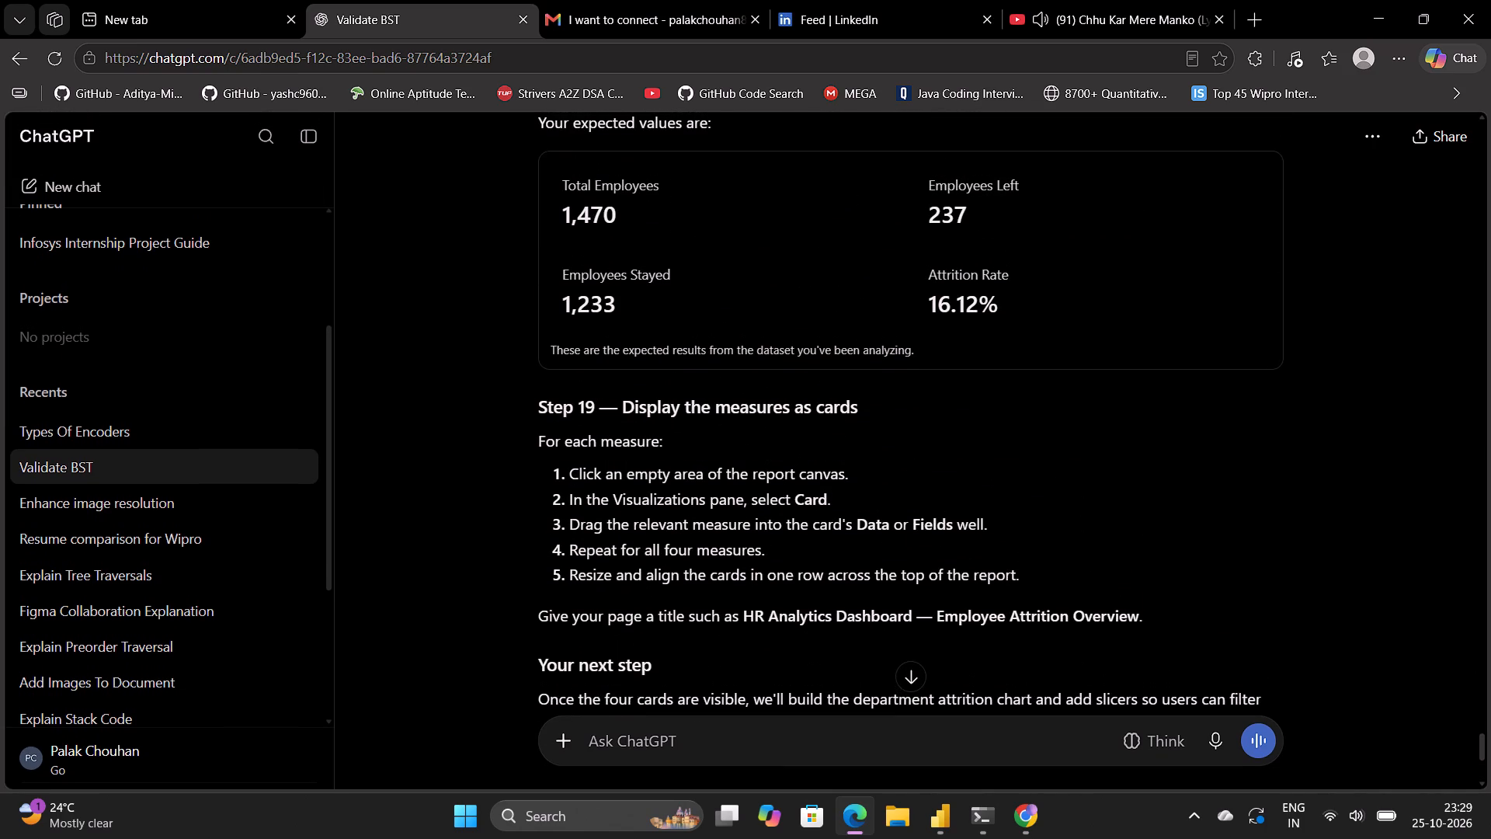
Look back at the Attrition Rate formatting guidance and the expected measure values just before Step 19.
{"action": "scroll", "coordinate": [707, 575], "scroll_direction": "up", "scroll_amount": 1}
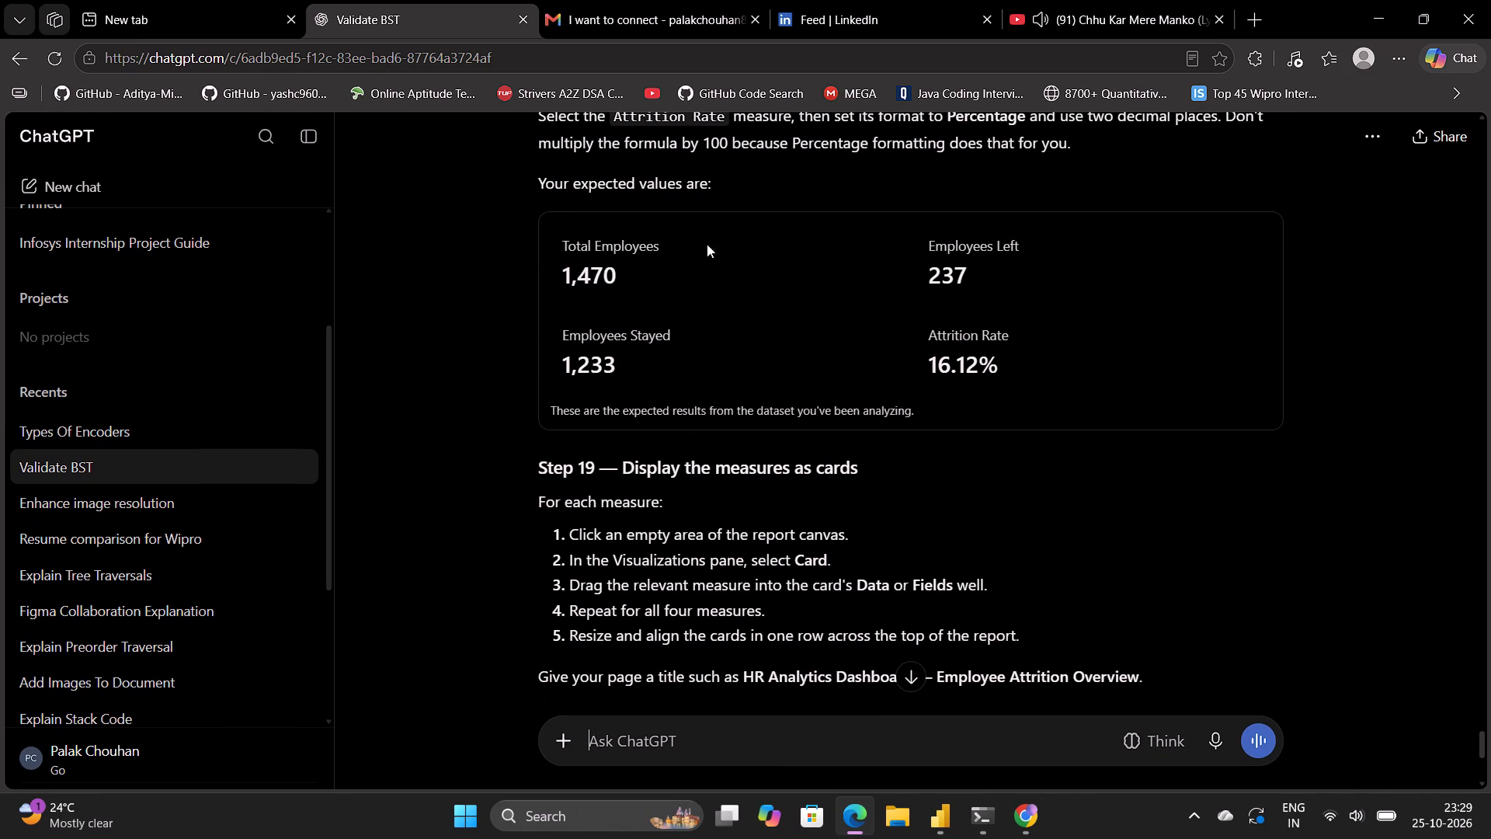
{"action": "scroll", "coordinate": [654, 285], "scroll_direction": "up", "scroll_amount": 1}
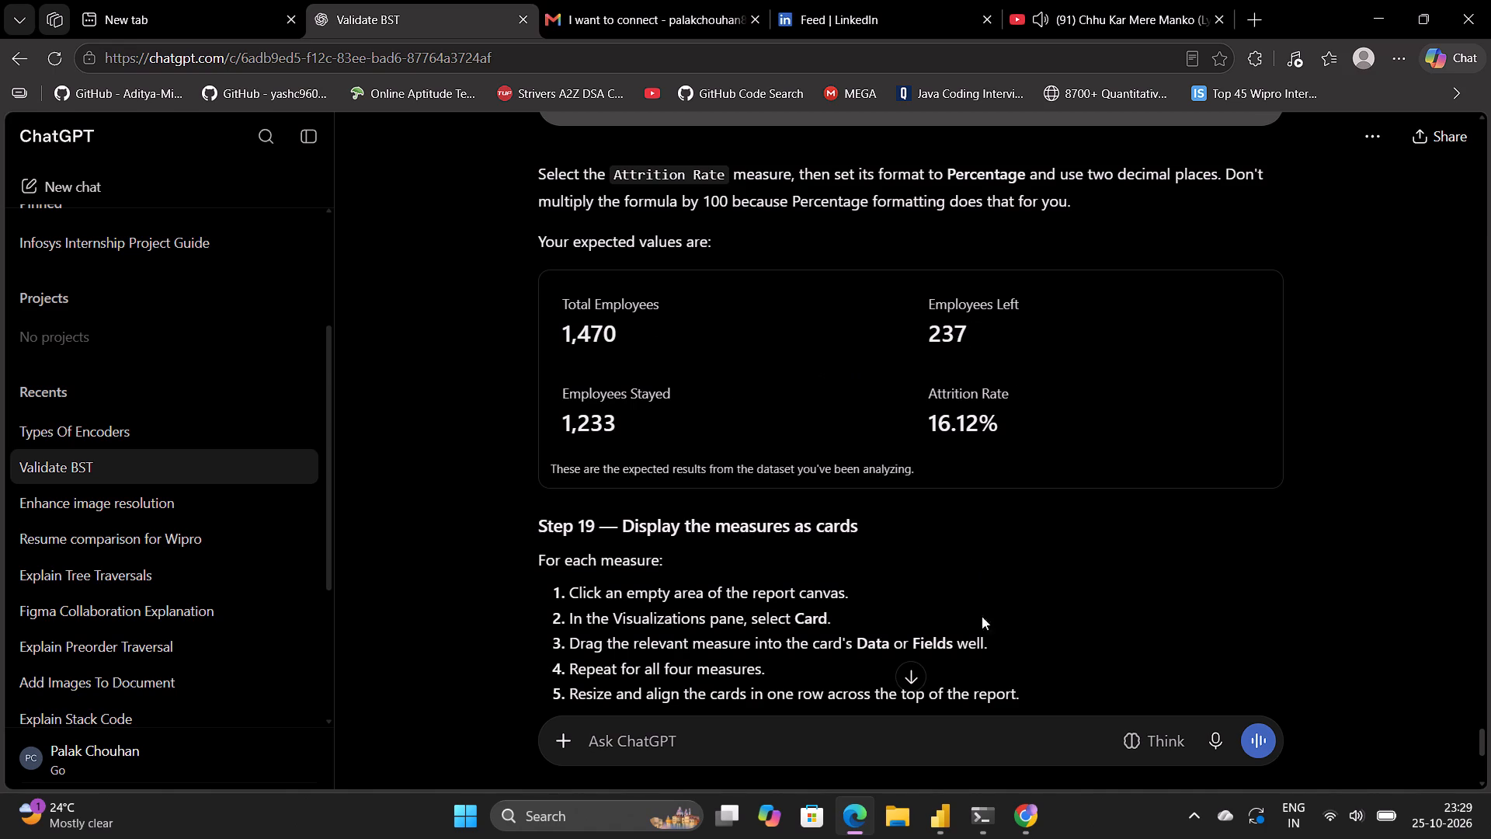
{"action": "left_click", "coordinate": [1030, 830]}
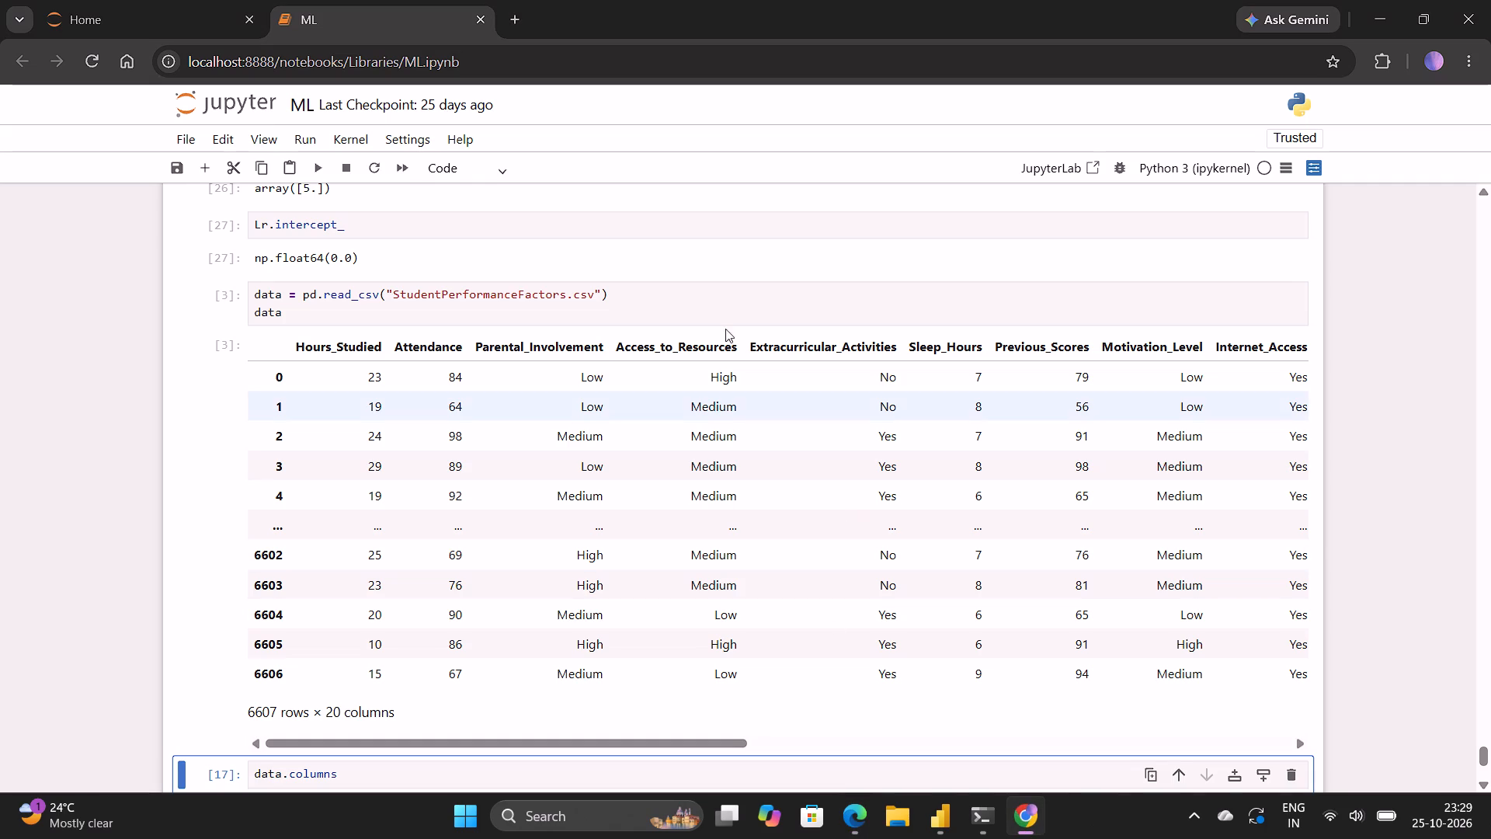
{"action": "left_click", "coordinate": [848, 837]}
Go to the open YouTube page and choose Jaane Kahan Mera Jigar Gaya Ji from the Music of Asia mix.
{"action": "left_click", "coordinate": [1097, 0]}
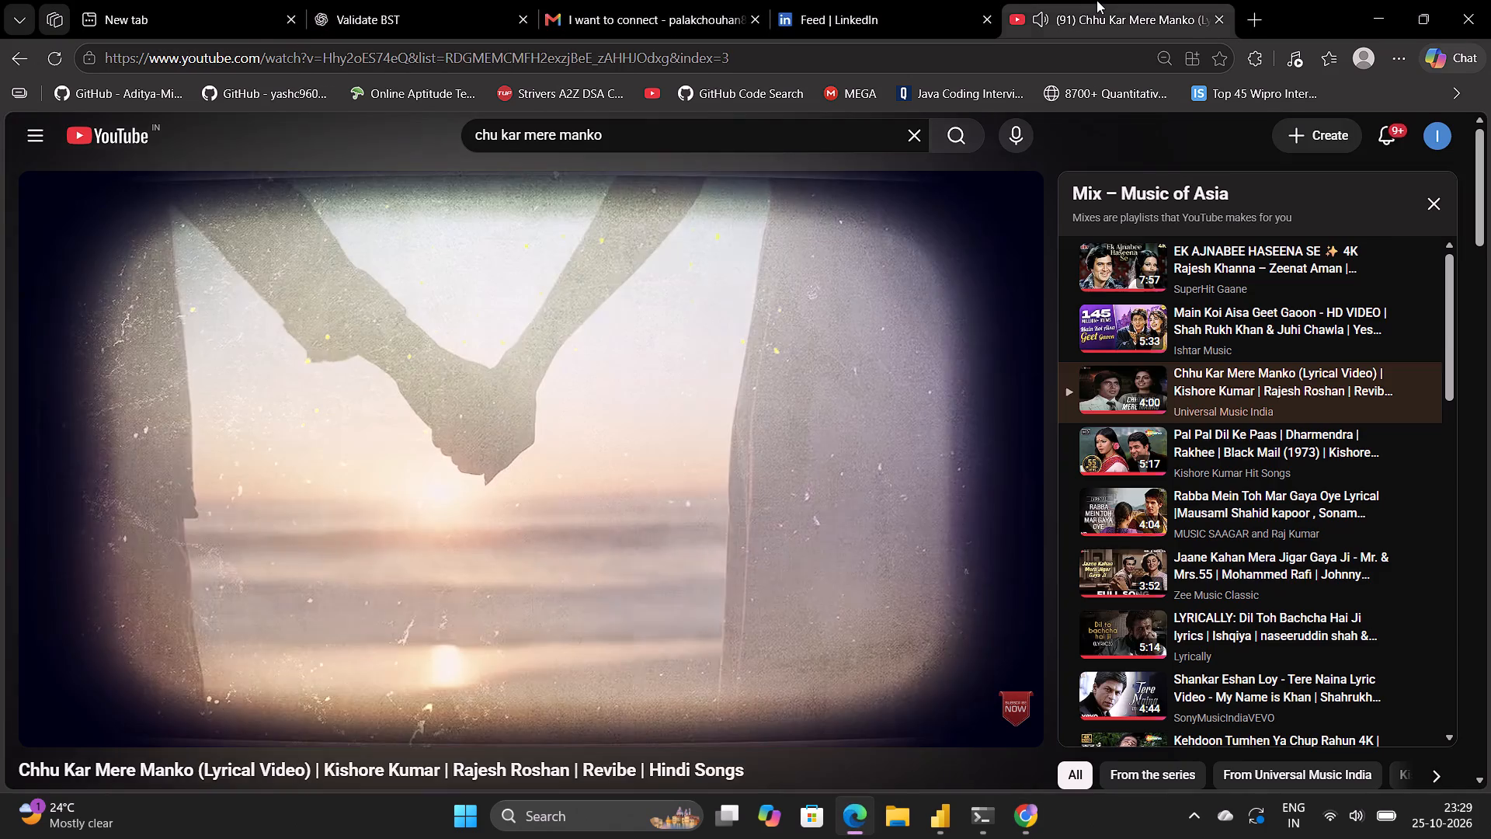
{"action": "scroll", "coordinate": [654, 469], "scroll_direction": "down", "scroll_amount": 1}
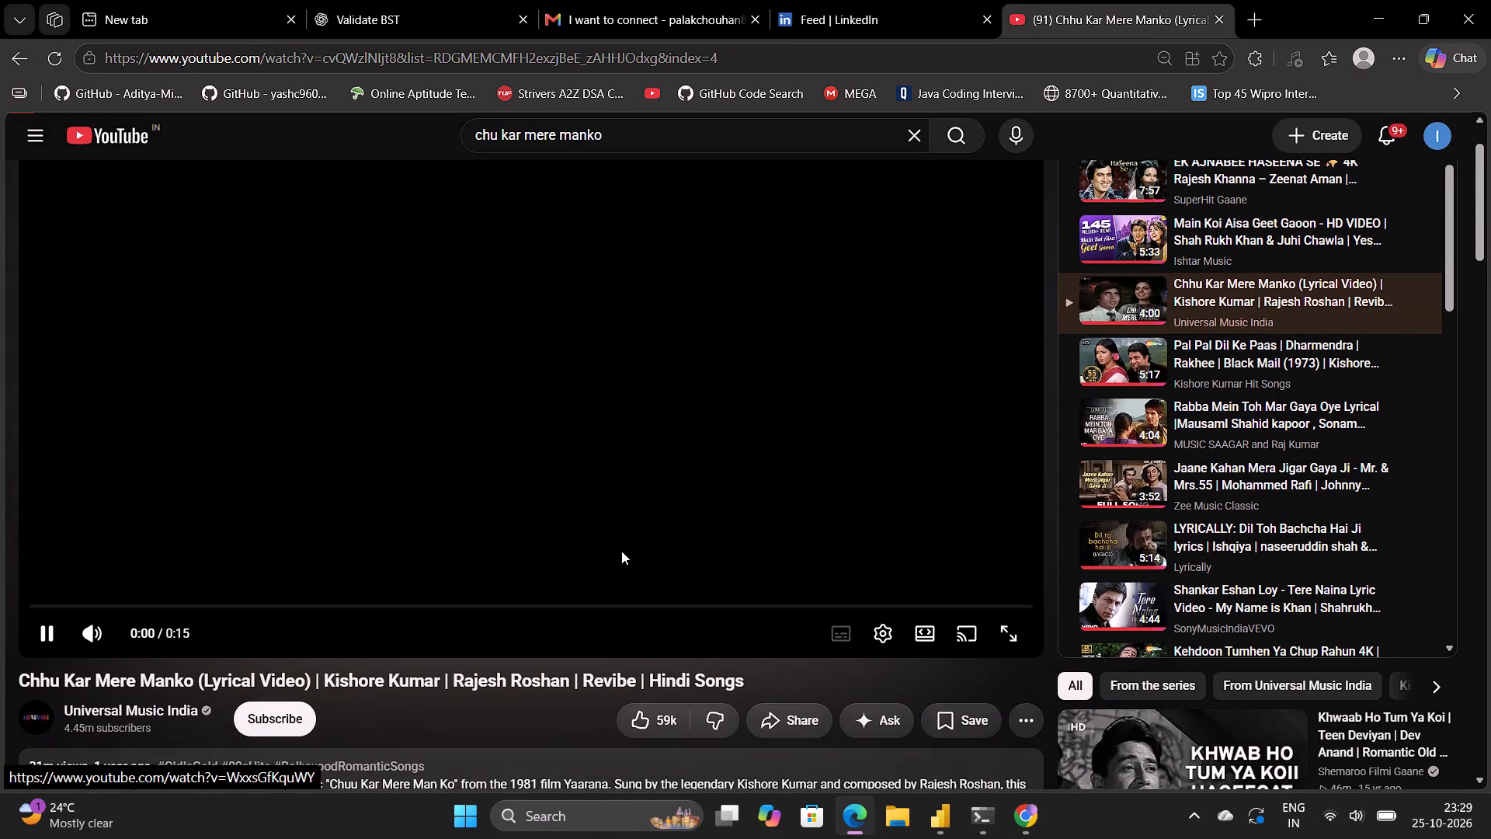
{"action": "scroll", "coordinate": [537, 583], "scroll_direction": "down", "scroll_amount": 1}
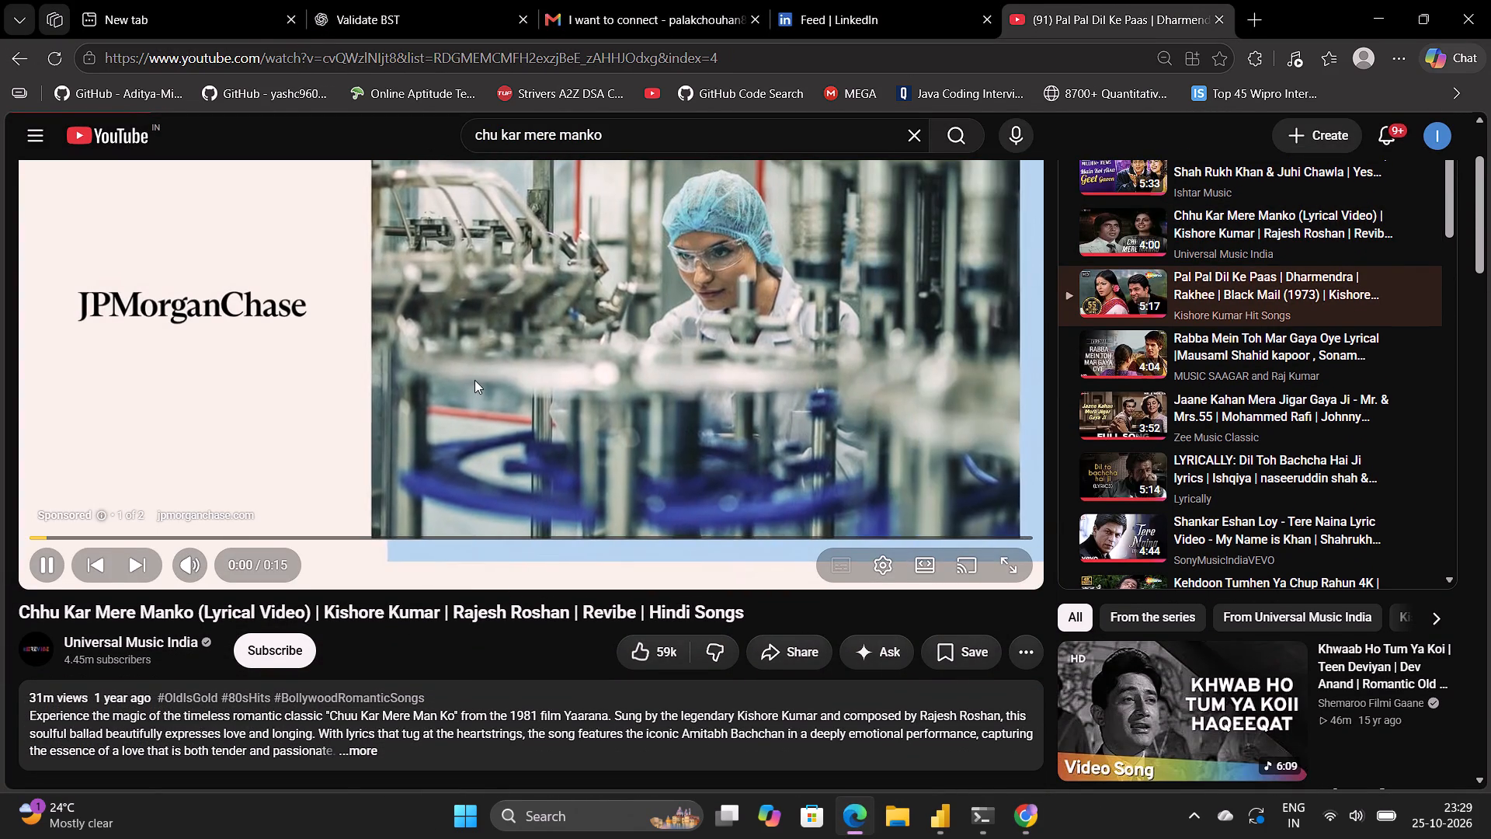
{"action": "left_click", "coordinate": [529, 484]}
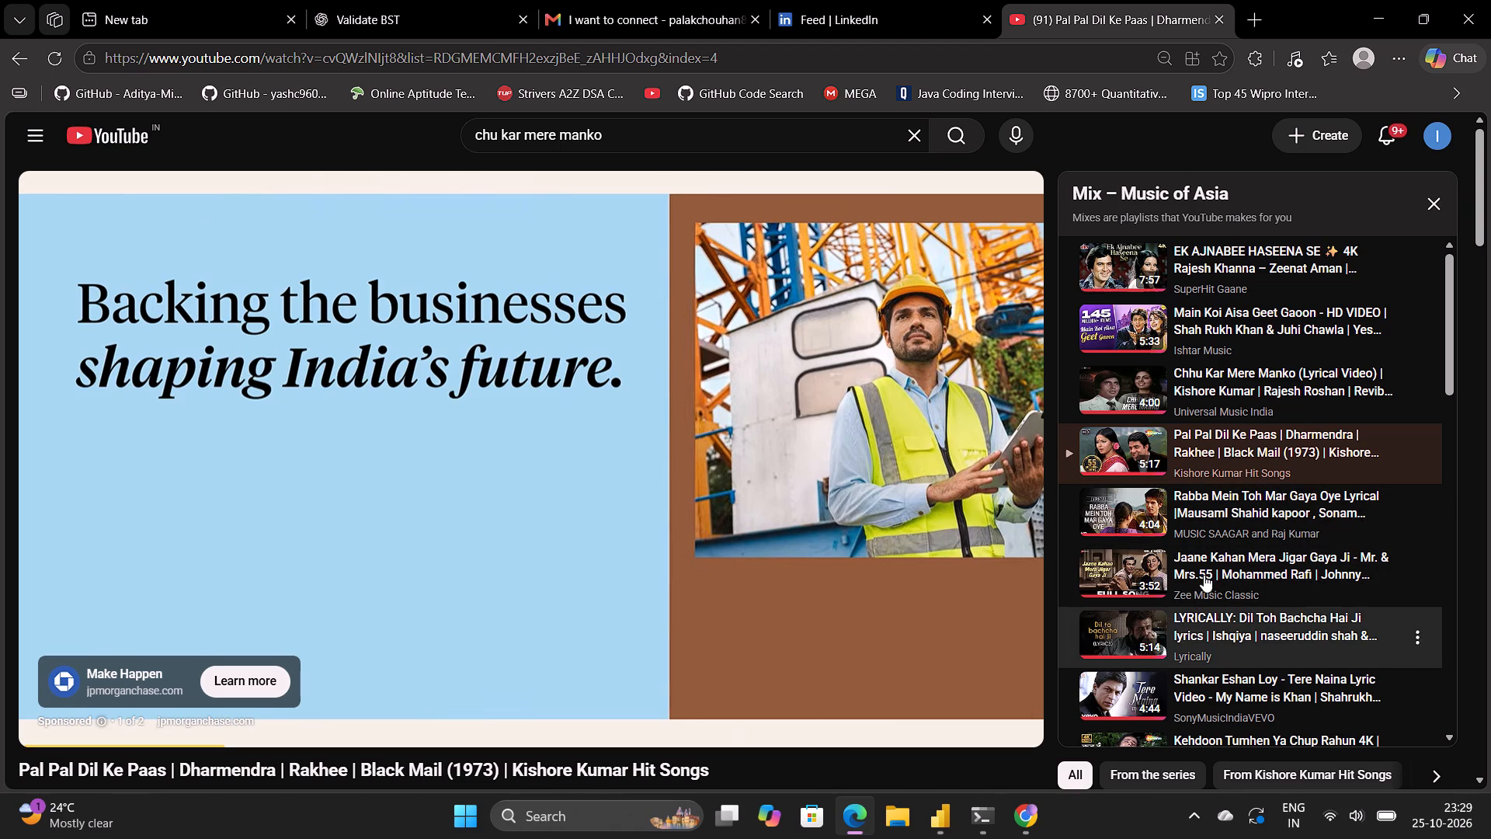
{"action": "left_click", "coordinate": [1232, 573]}
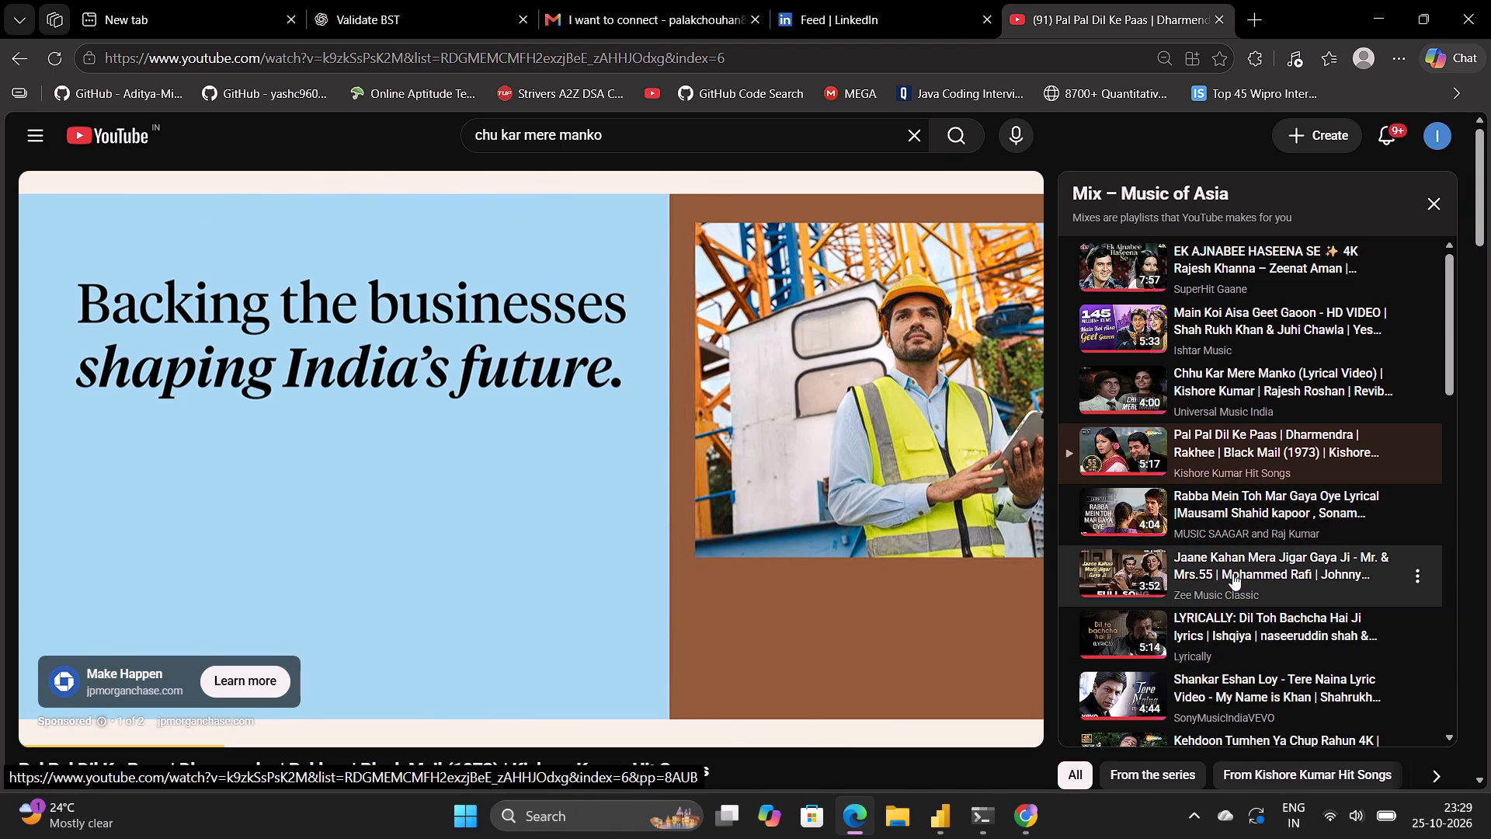
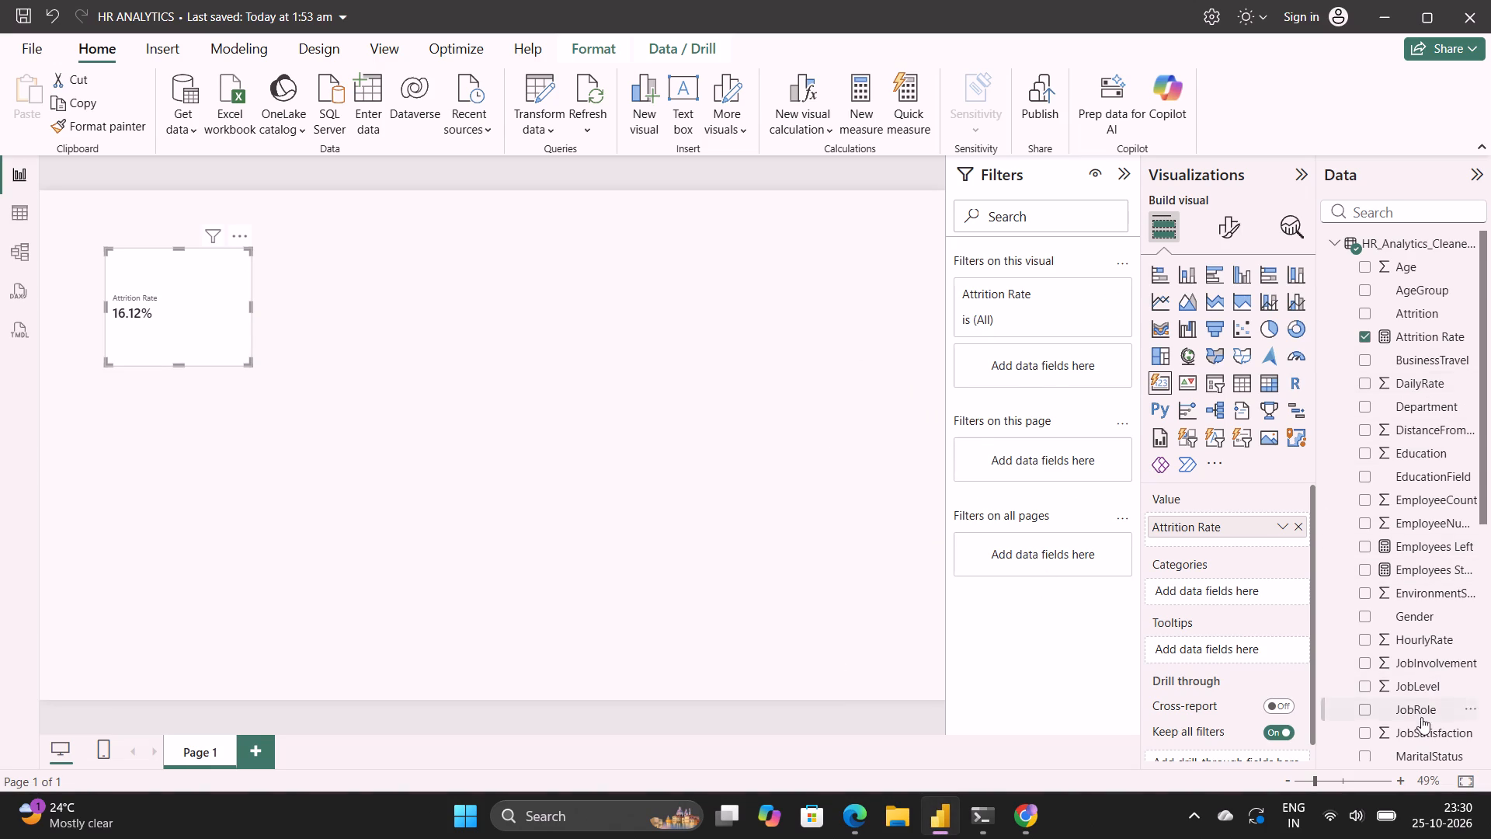
Take the Employees Left measure from the HR_Analytics_Cleaned table to add it to the report page.
{"action": "scroll", "coordinate": [1402, 608], "scroll_direction": "down", "scroll_amount": 1}
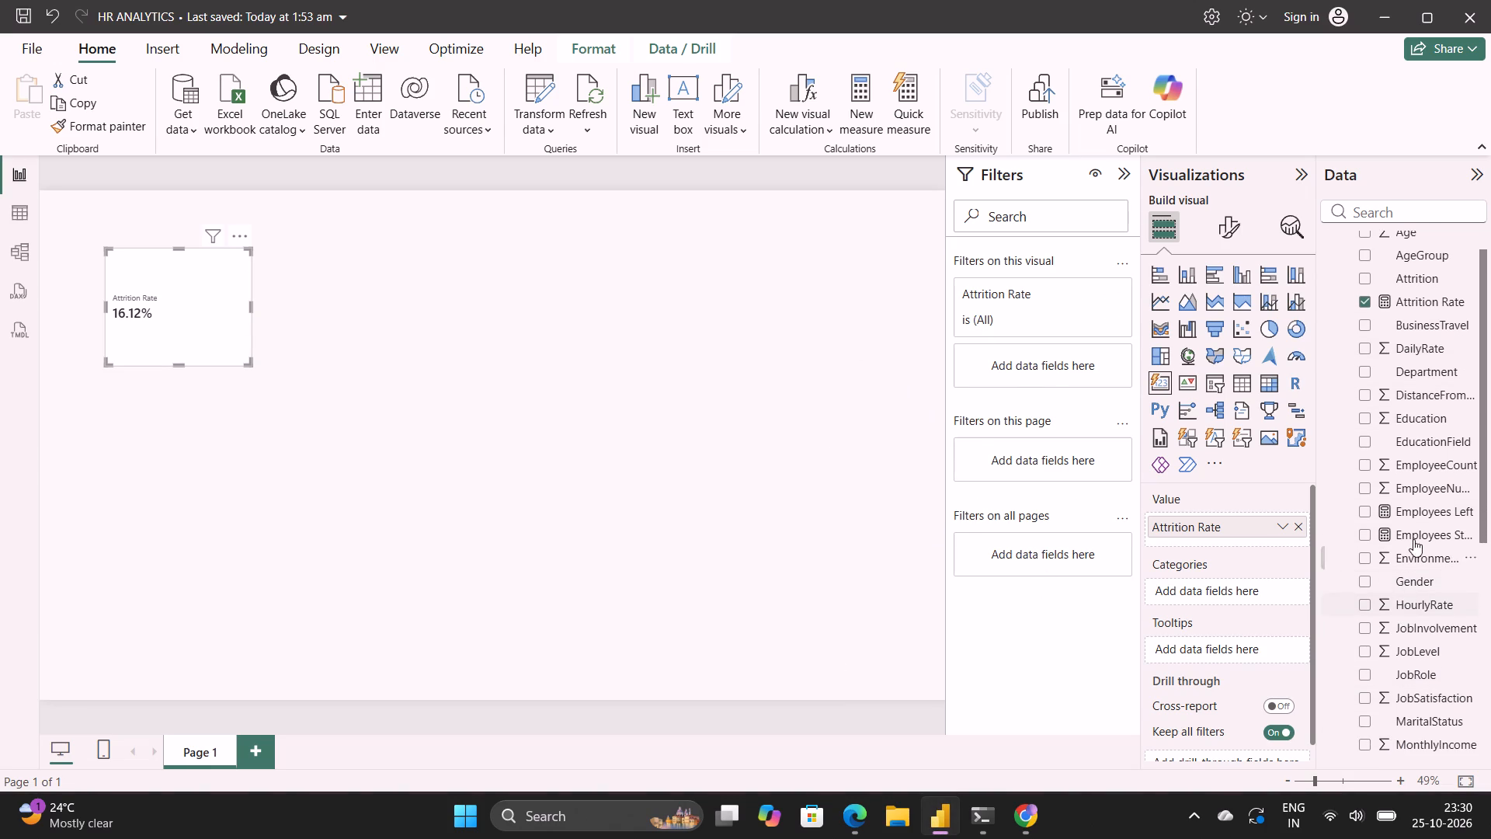
{"action": "left_click", "coordinate": [1425, 509]}
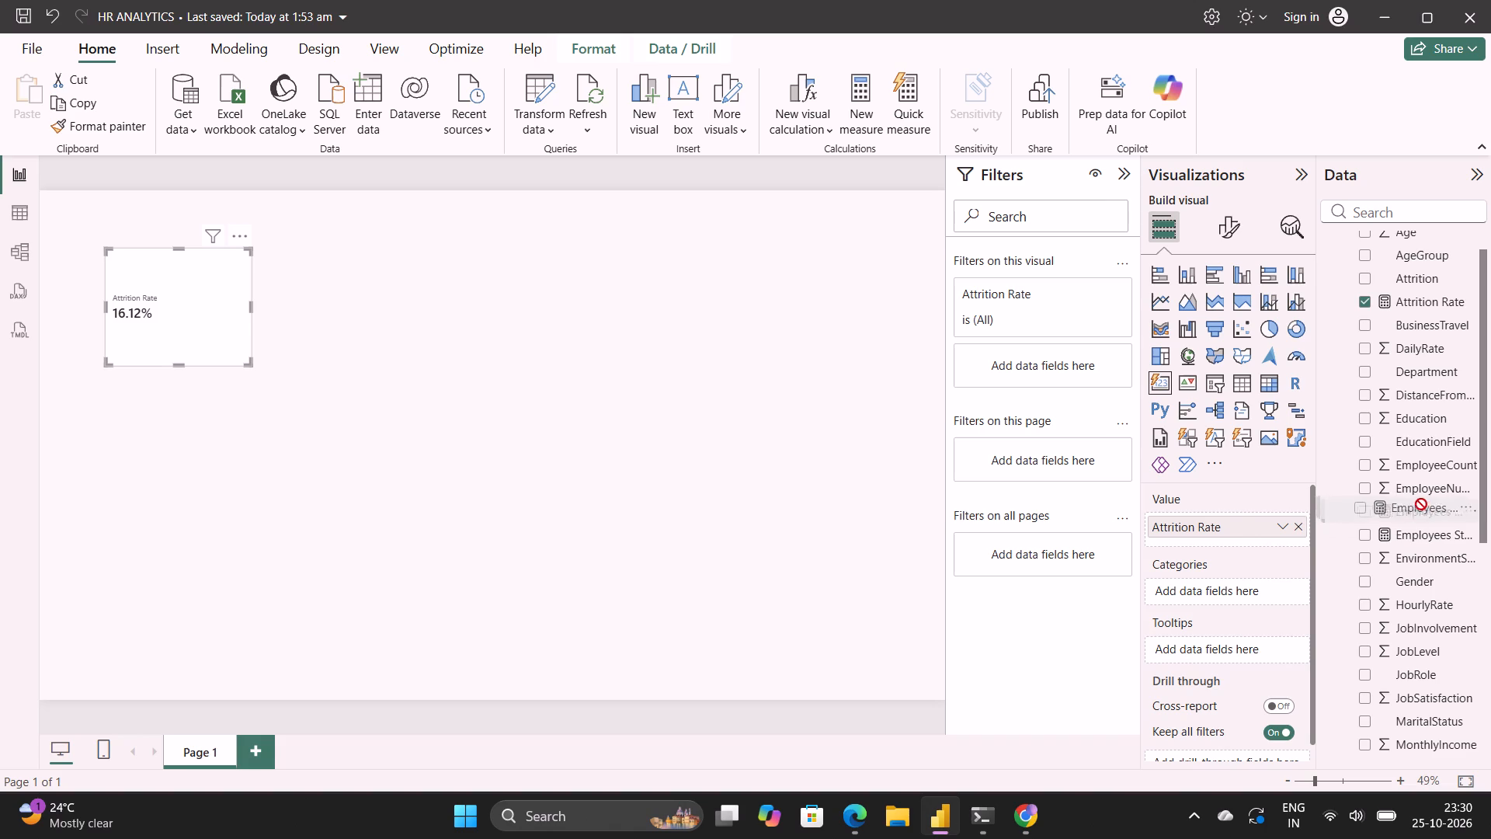
Add a new card showing the Employees Left measure and align it beside the Attrition Rate card on Page 1.
{"action": "left_click", "coordinate": [710, 380]}
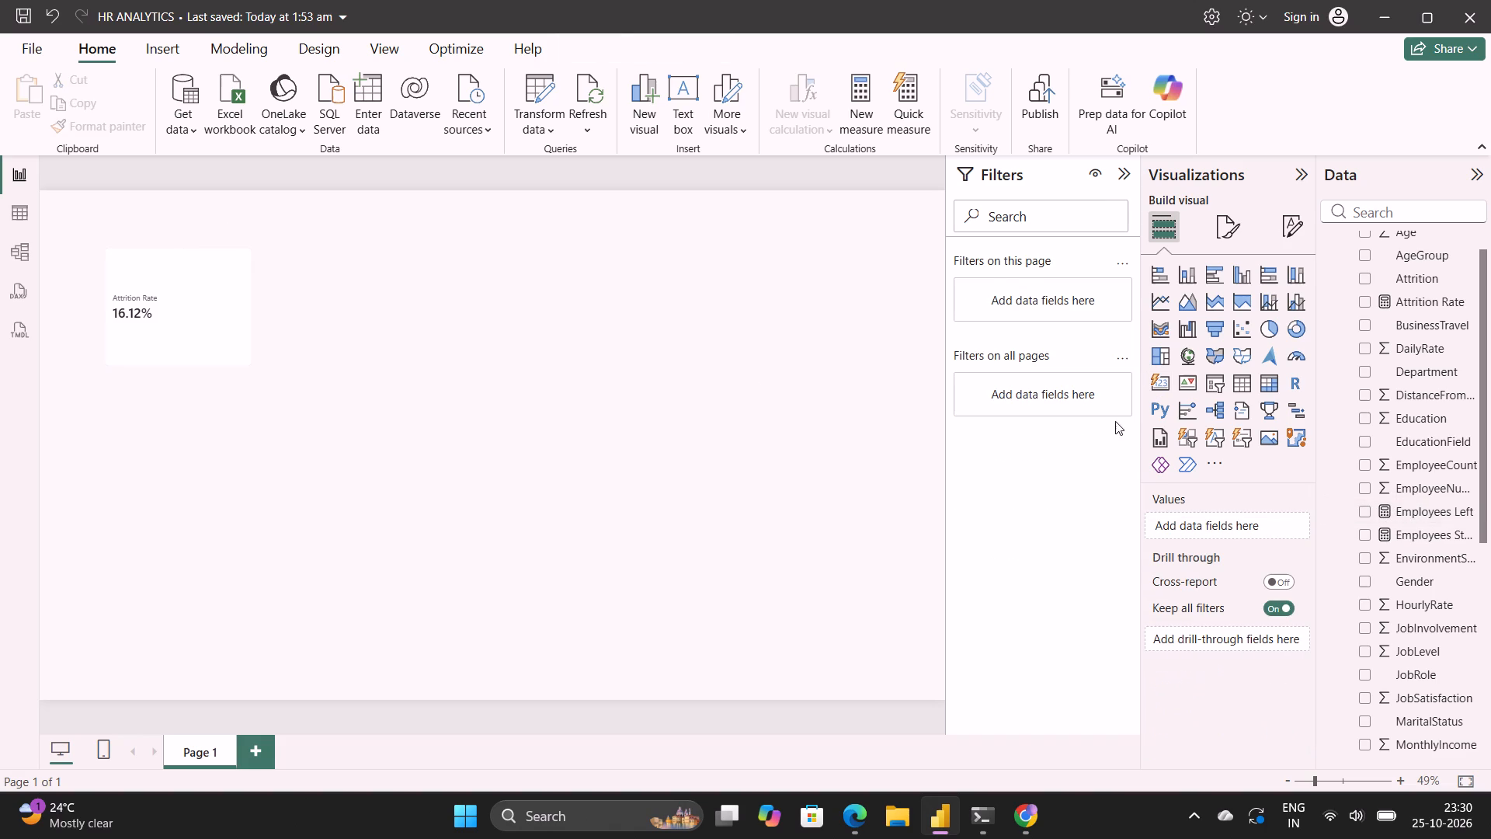
{"action": "left_click", "coordinate": [1162, 381]}
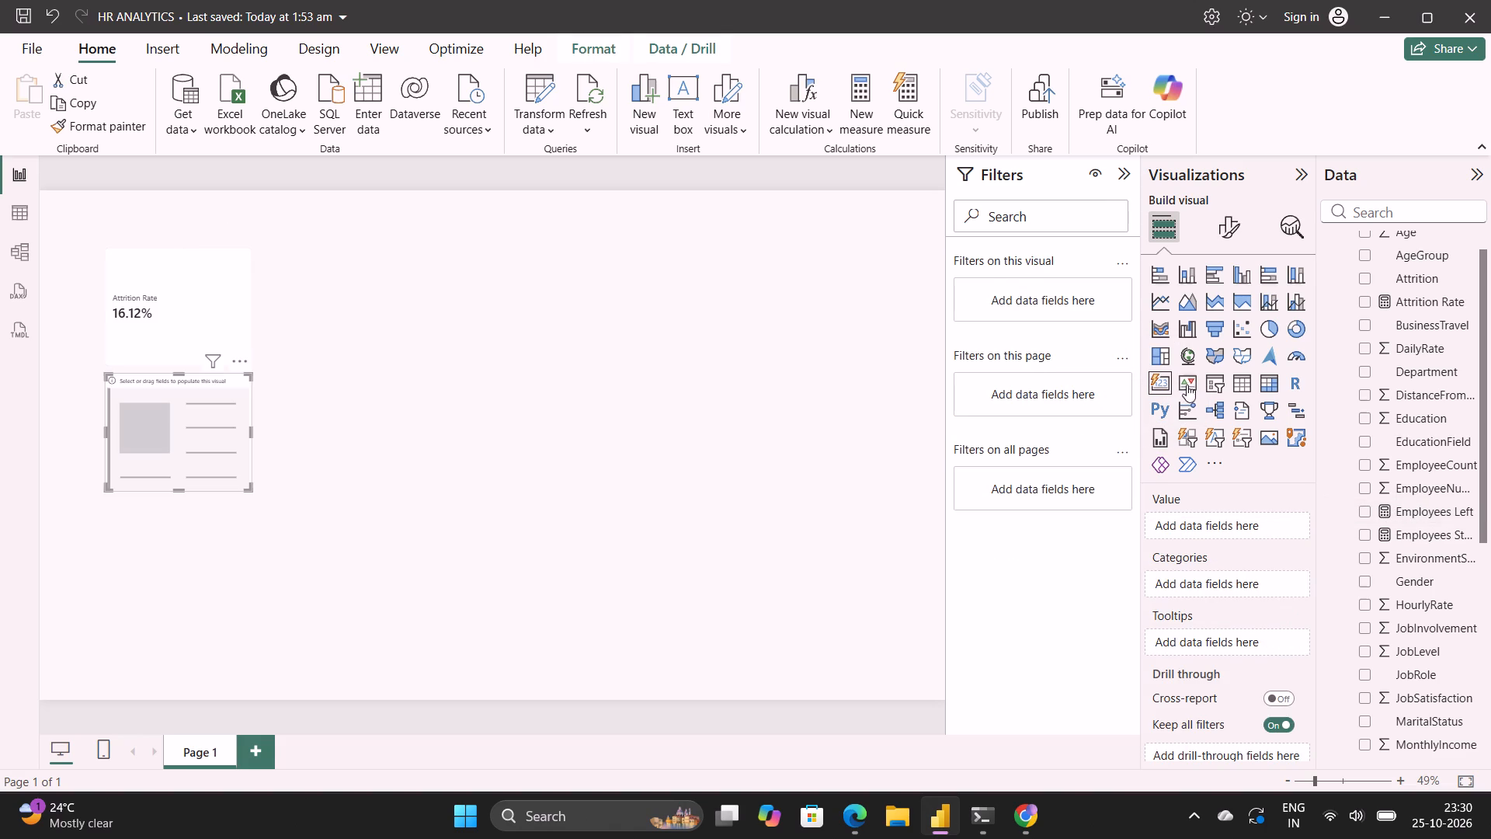
{"action": "left_click_drag", "start_coordinate": [188, 448], "coordinate": [433, 360]}
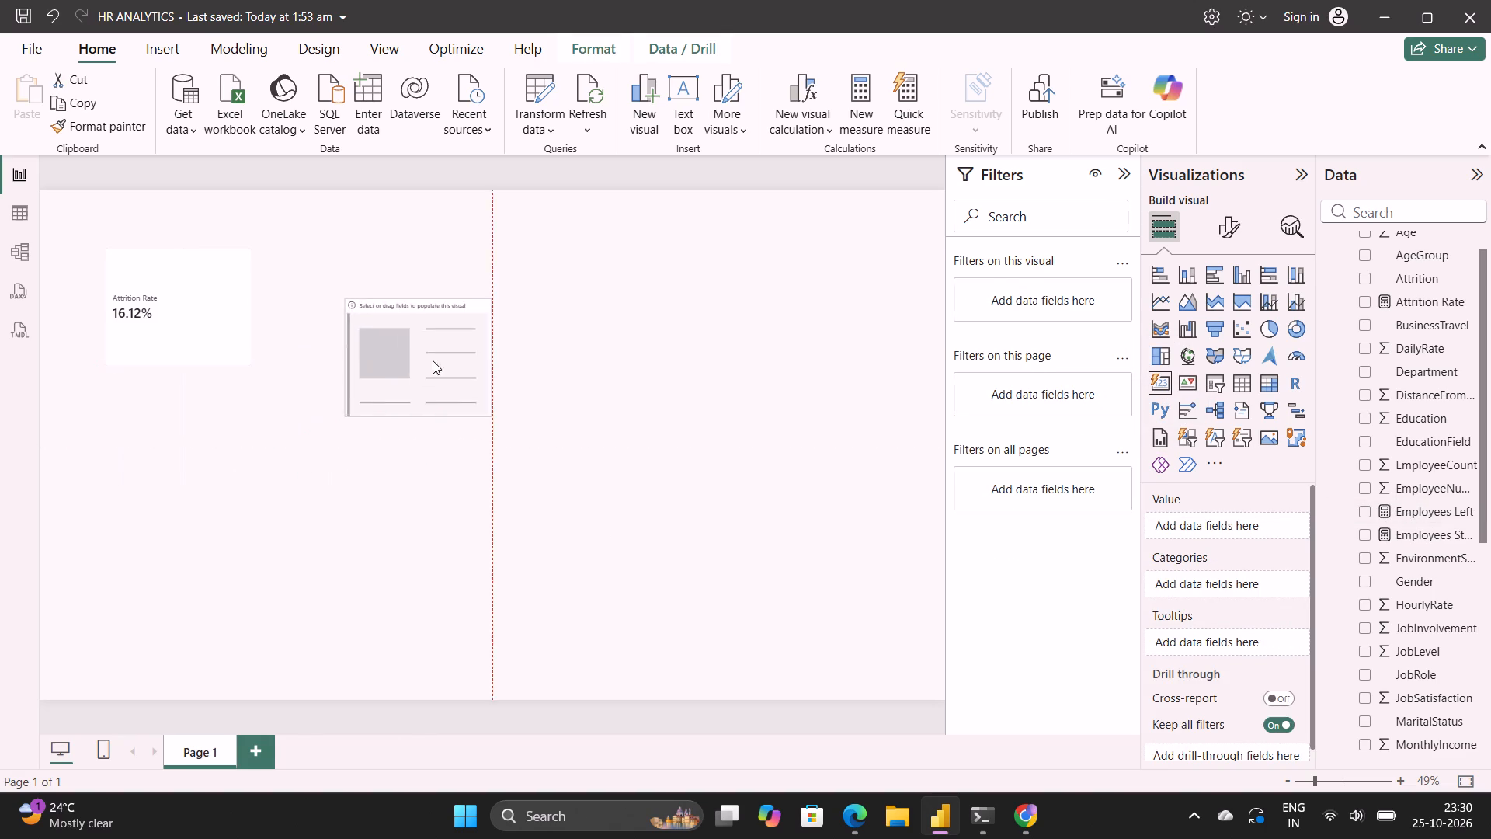
{"action": "left_click_drag", "start_coordinate": [433, 360], "coordinate": [440, 336]}
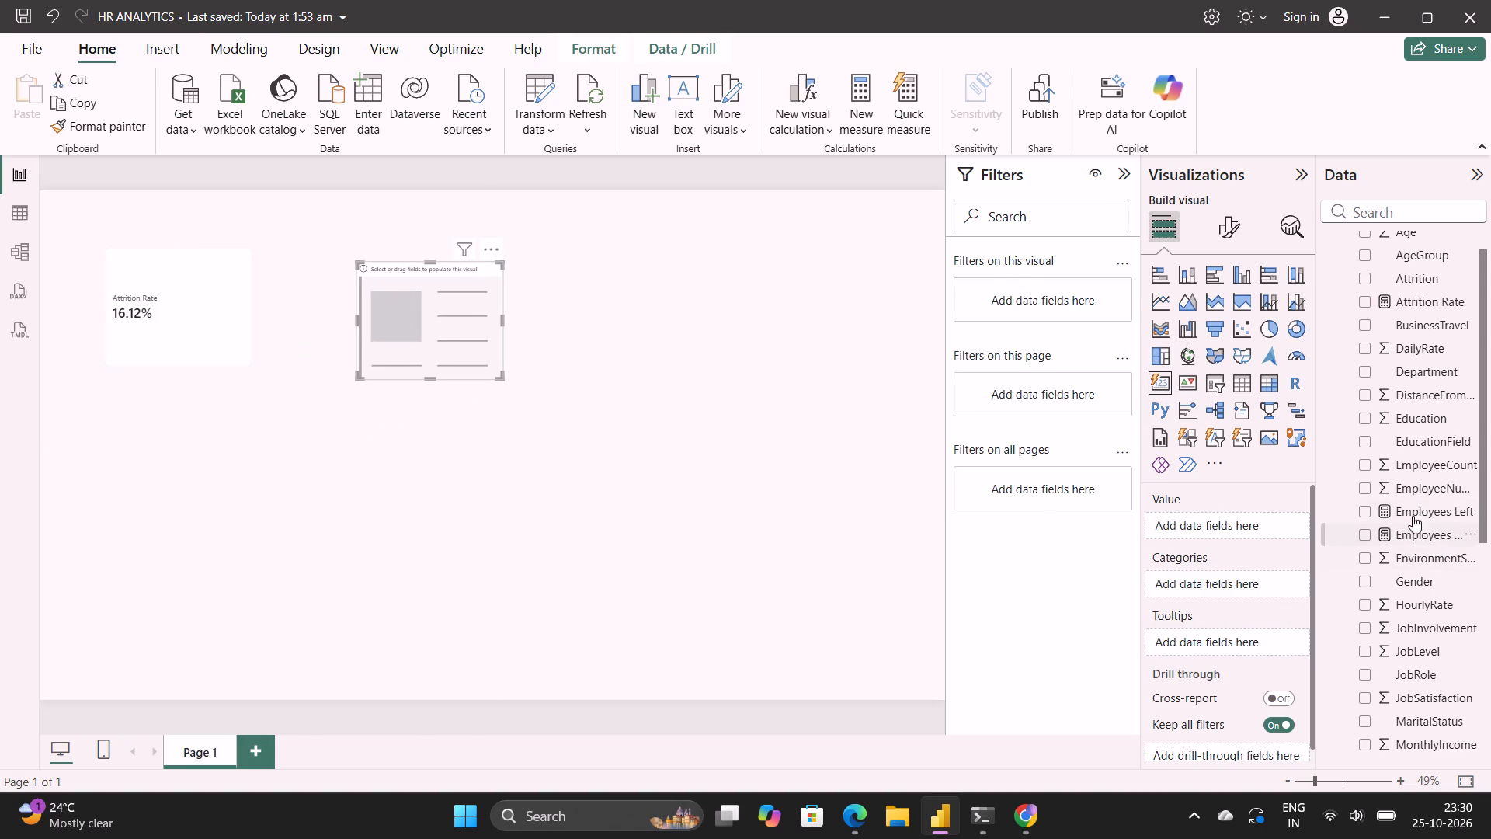
{"action": "left_click_drag", "start_coordinate": [1413, 508], "coordinate": [1235, 527]}
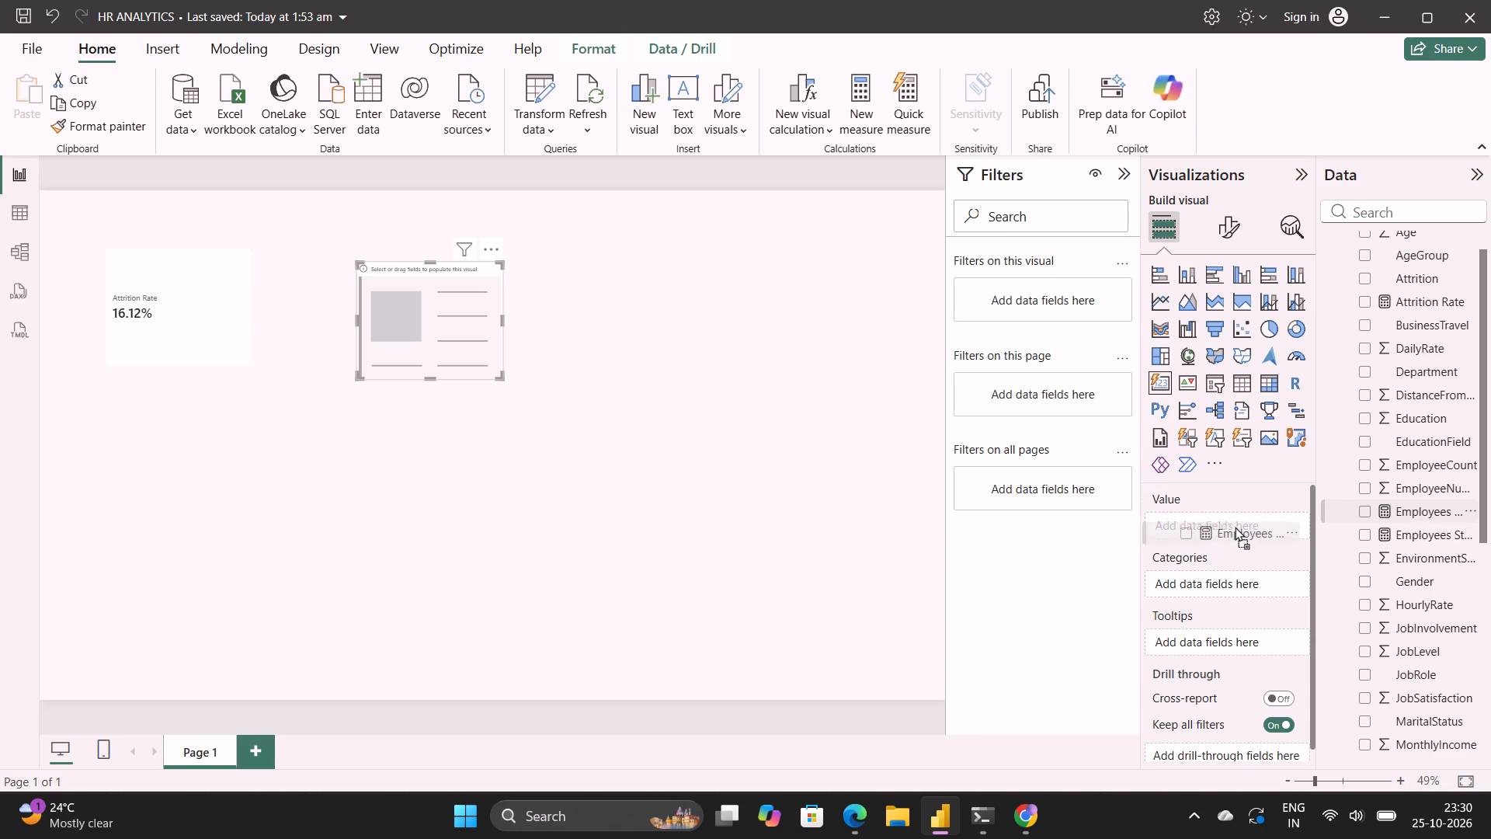
{"action": "left_click_drag", "start_coordinate": [1235, 527], "coordinate": [1234, 517]}
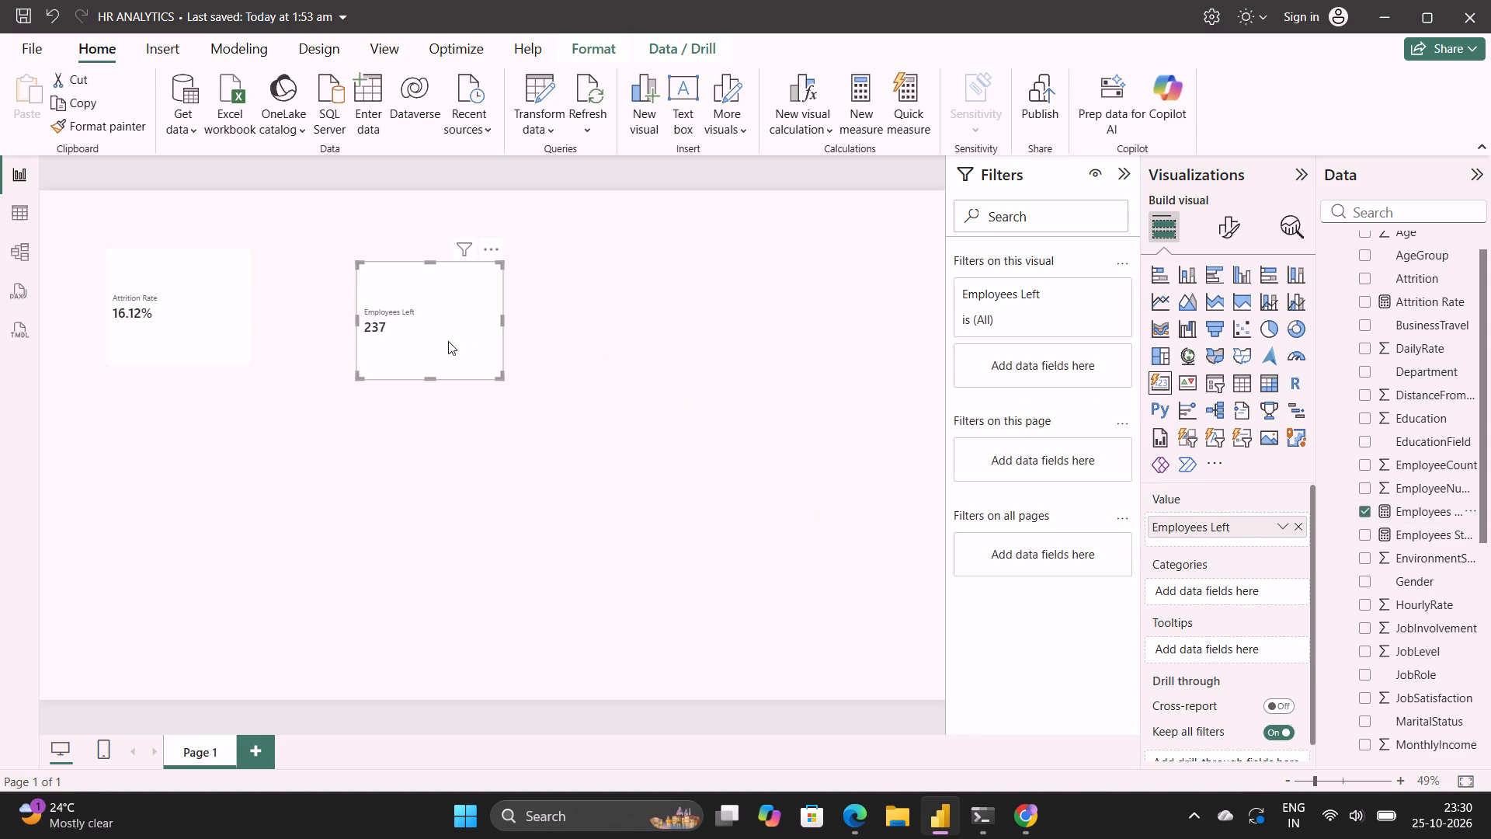
{"action": "left_click_drag", "start_coordinate": [448, 341], "coordinate": [377, 326]}
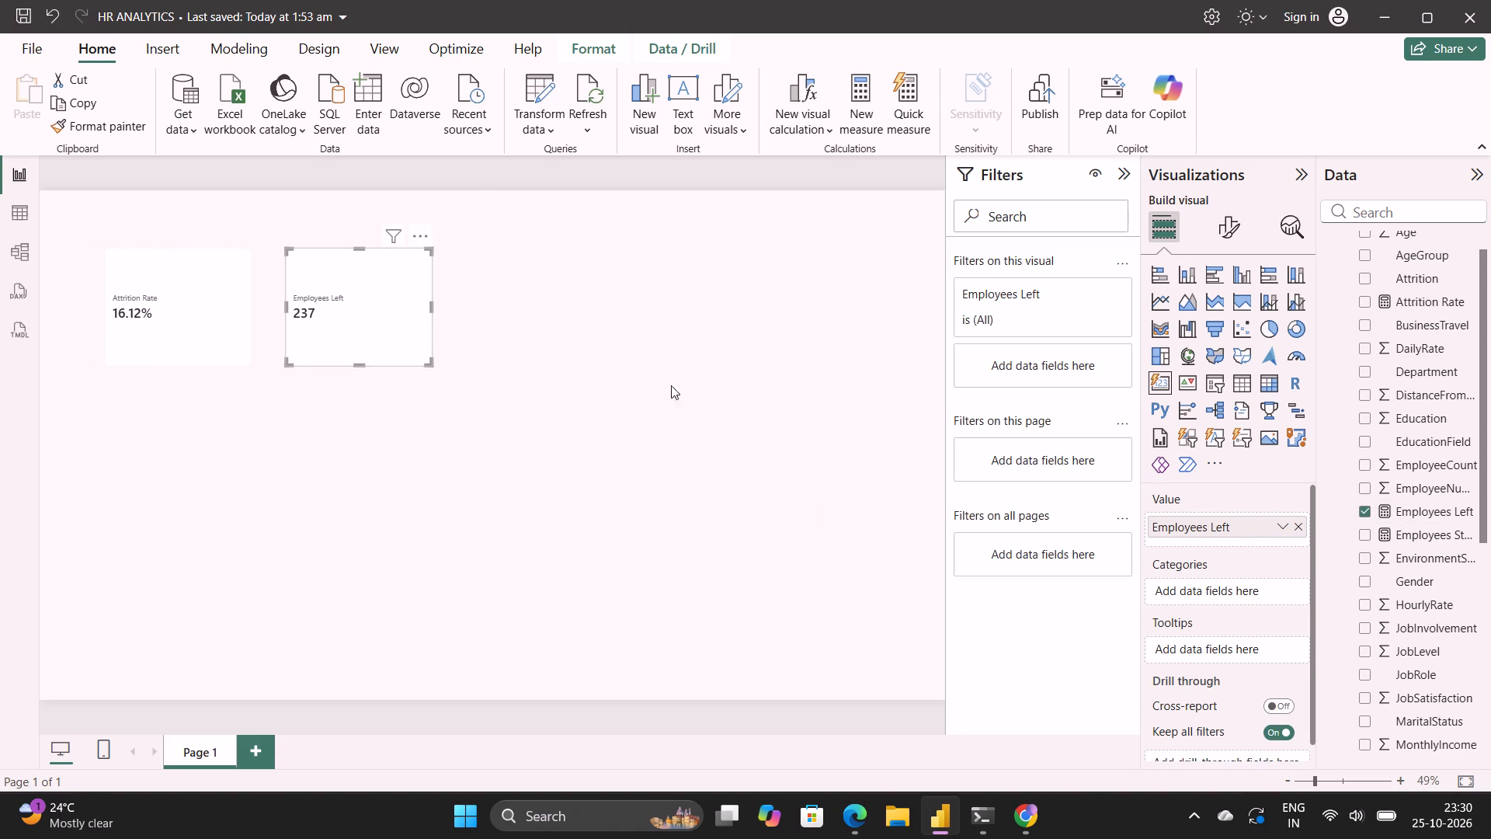
Add a third card to Page 1 and assign the "Employees St..." measure as its value.
{"action": "left_click", "coordinate": [835, 343]}
{"action": "left_click", "coordinate": [1163, 381]}
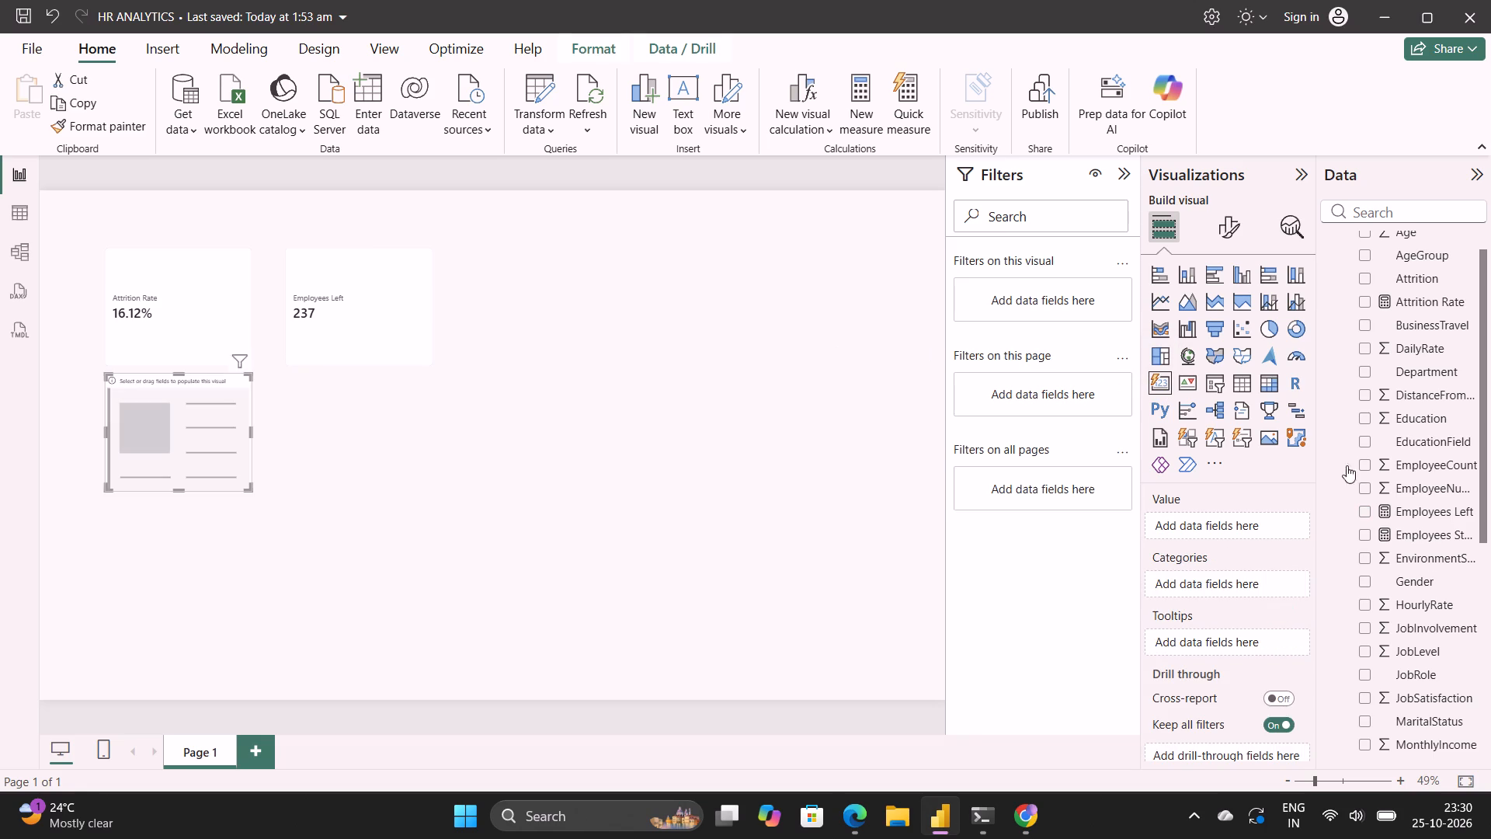
{"action": "left_click_drag", "start_coordinate": [1423, 540], "coordinate": [1239, 538]}
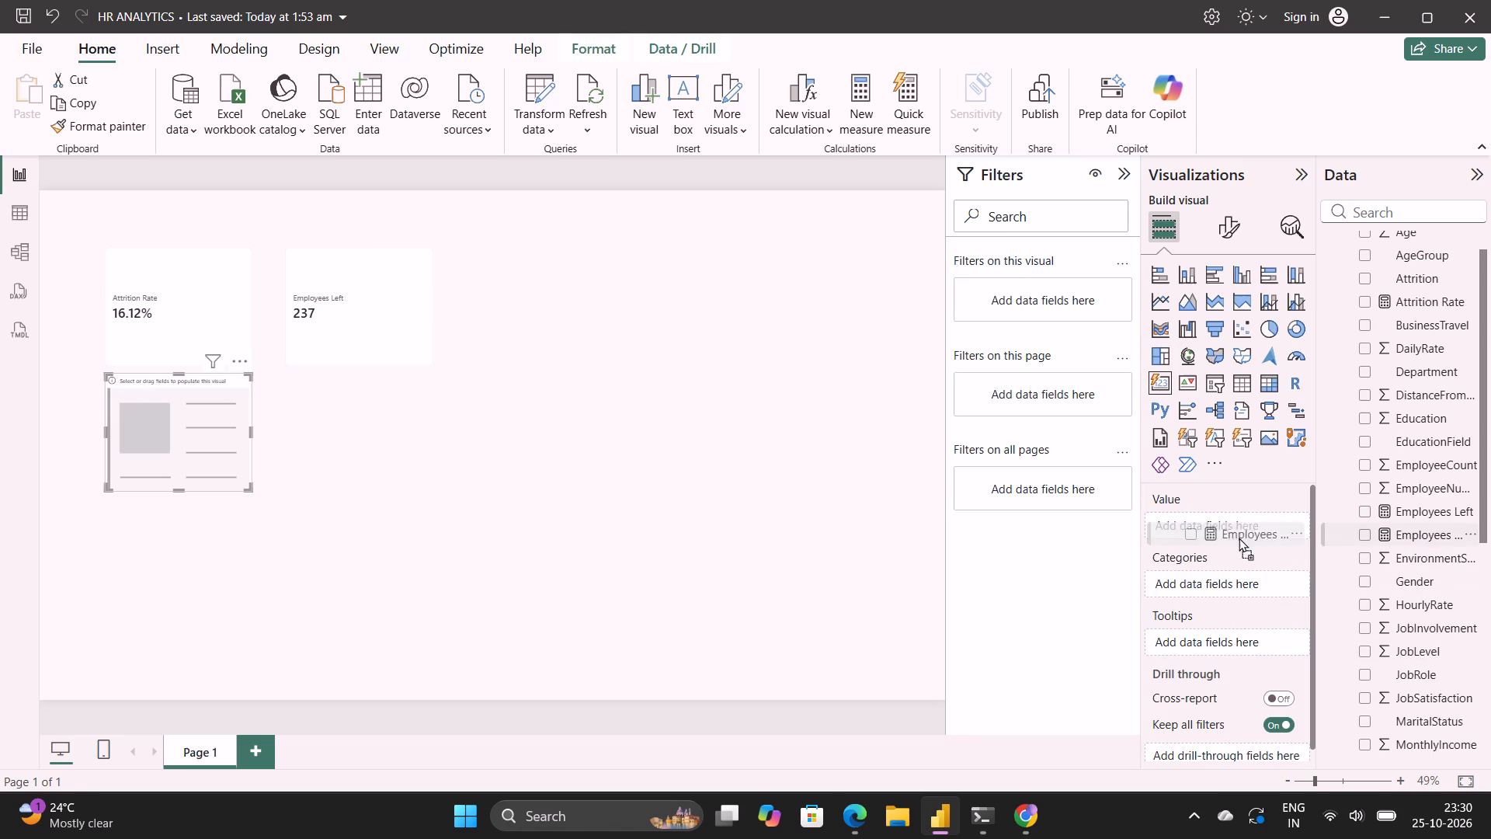
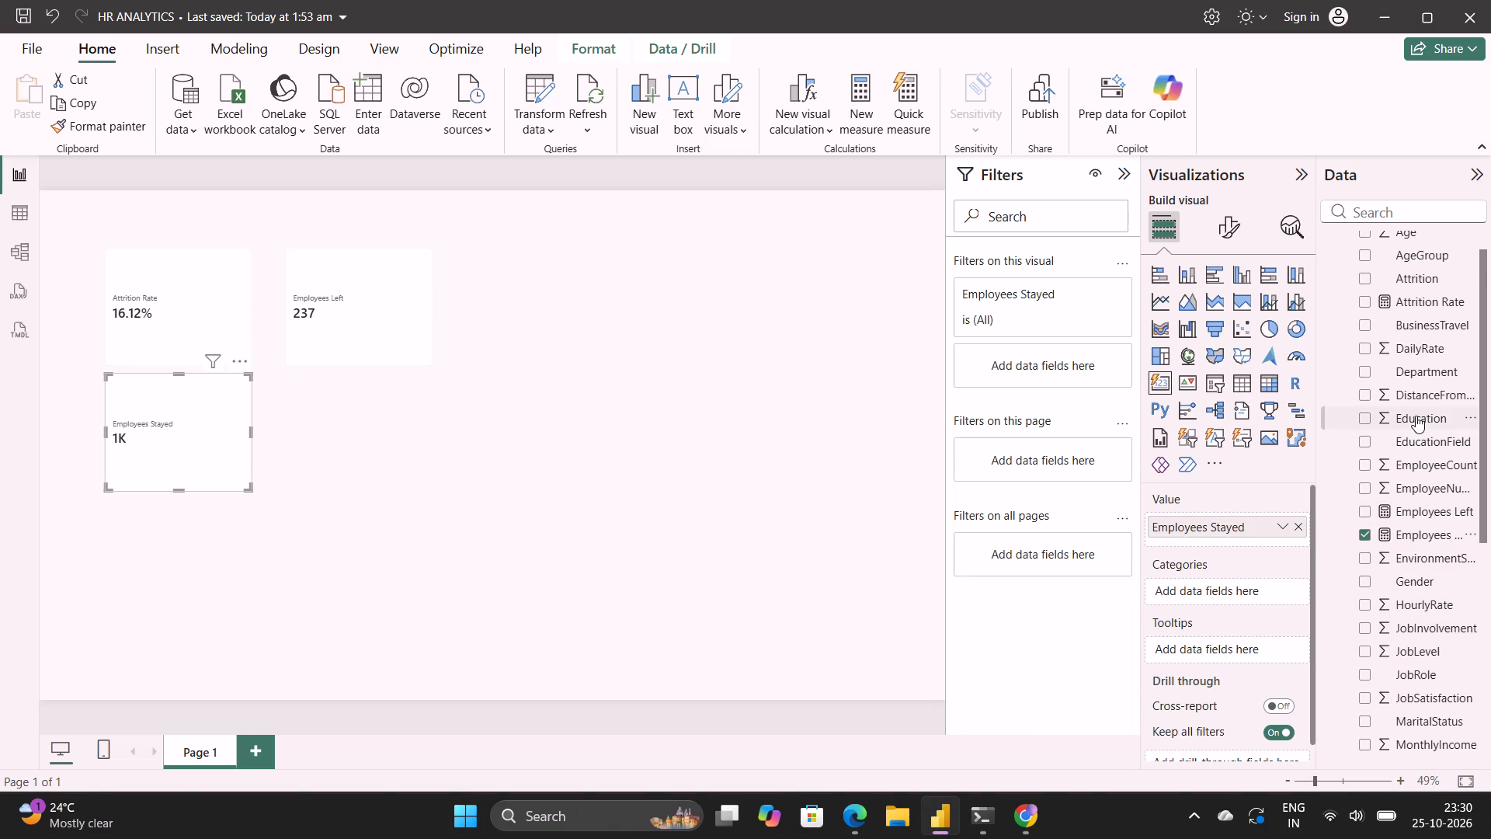
Add a new card visual to the report page showing the Total Employees measure.
{"action": "scroll", "coordinate": [1416, 416], "scroll_direction": "down", "scroll_amount": 5}
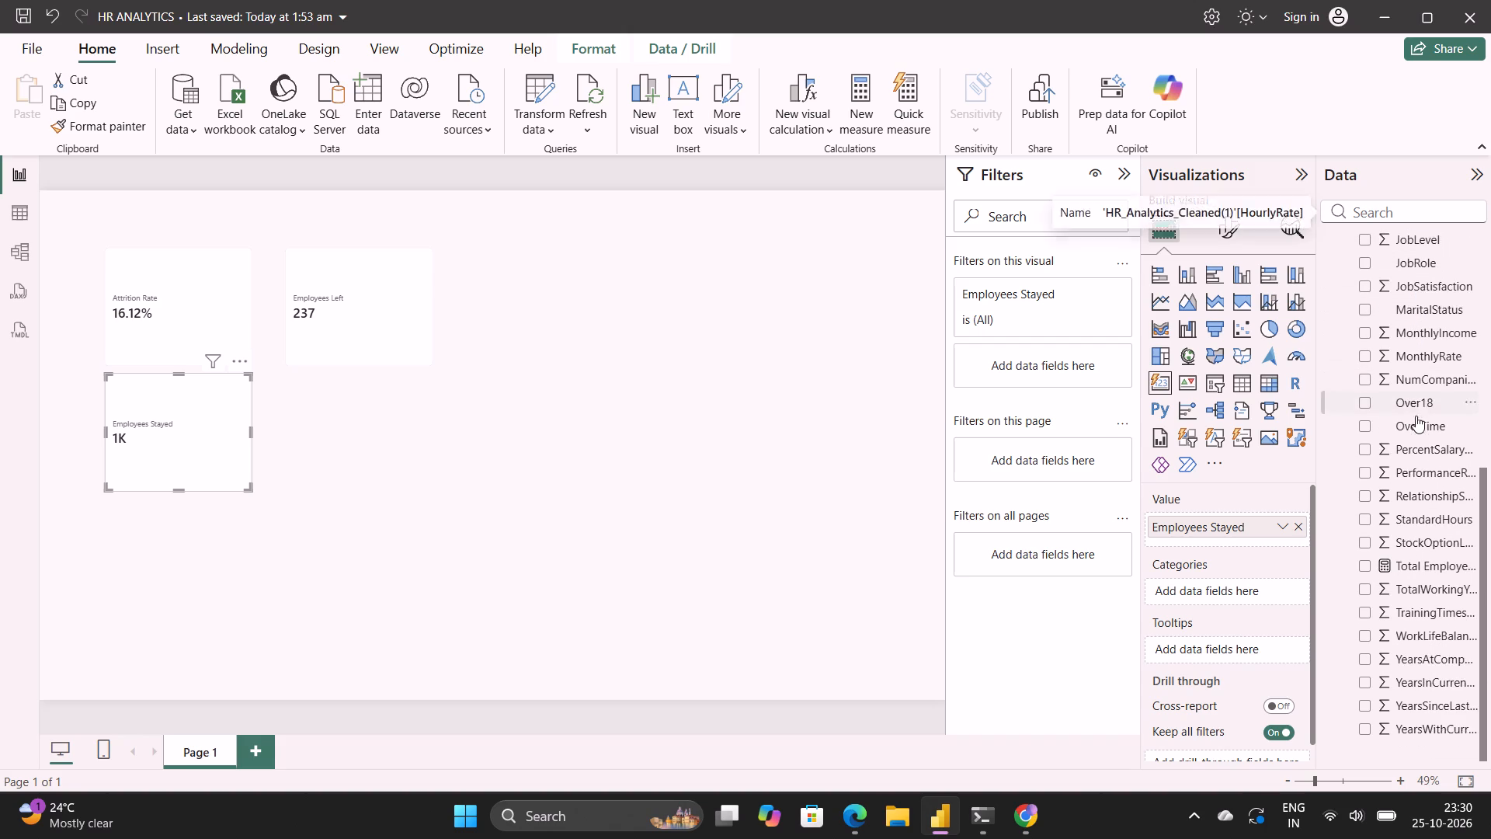
{"action": "left_click", "coordinate": [728, 437]}
{"action": "left_click", "coordinate": [1167, 377]}
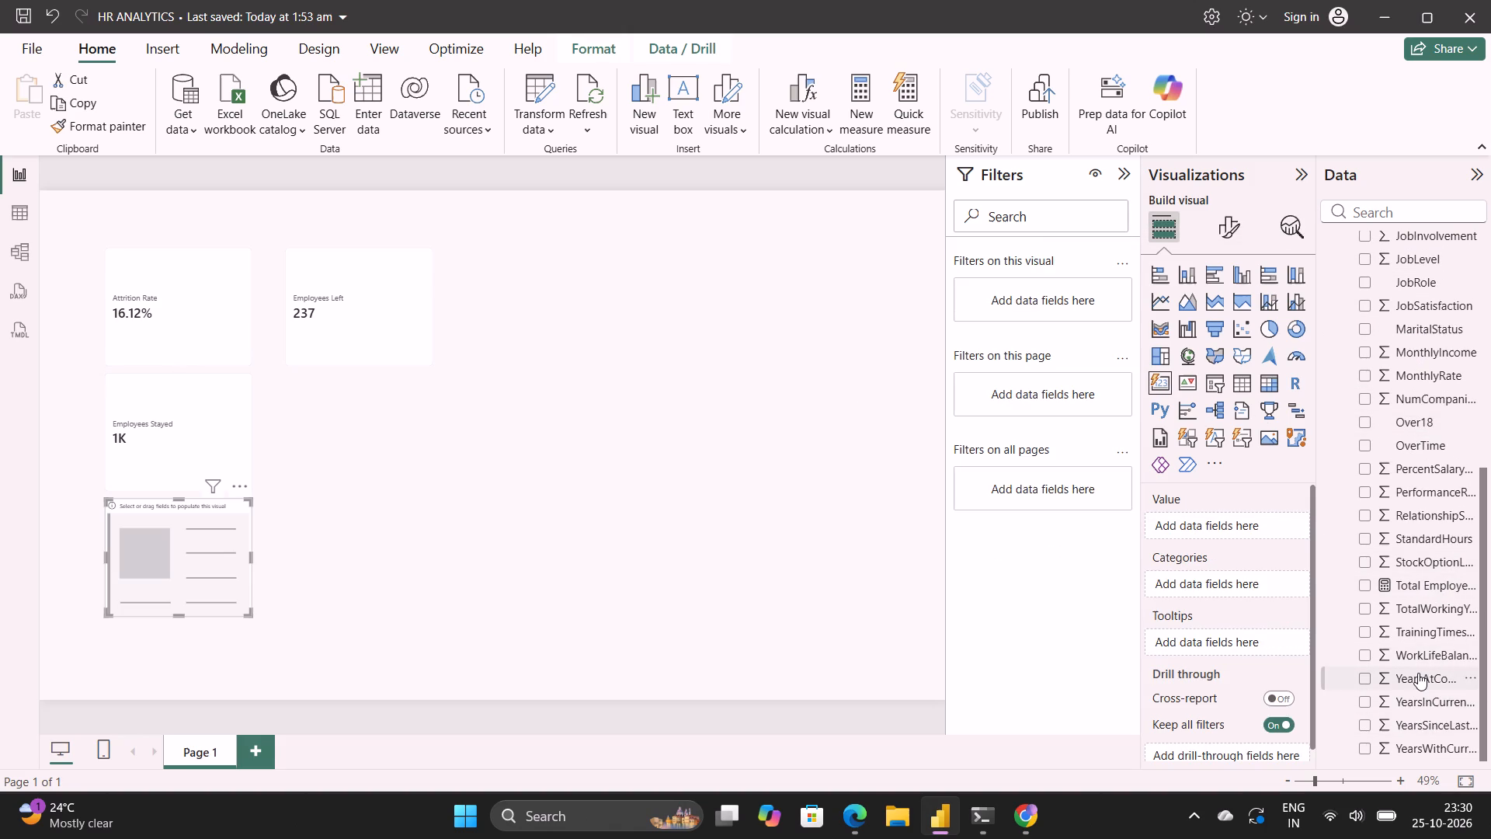
{"action": "scroll", "coordinate": [1418, 673], "scroll_direction": "down", "scroll_amount": 1}
{"action": "left_click_drag", "start_coordinate": [1425, 580], "coordinate": [1411, 580]}
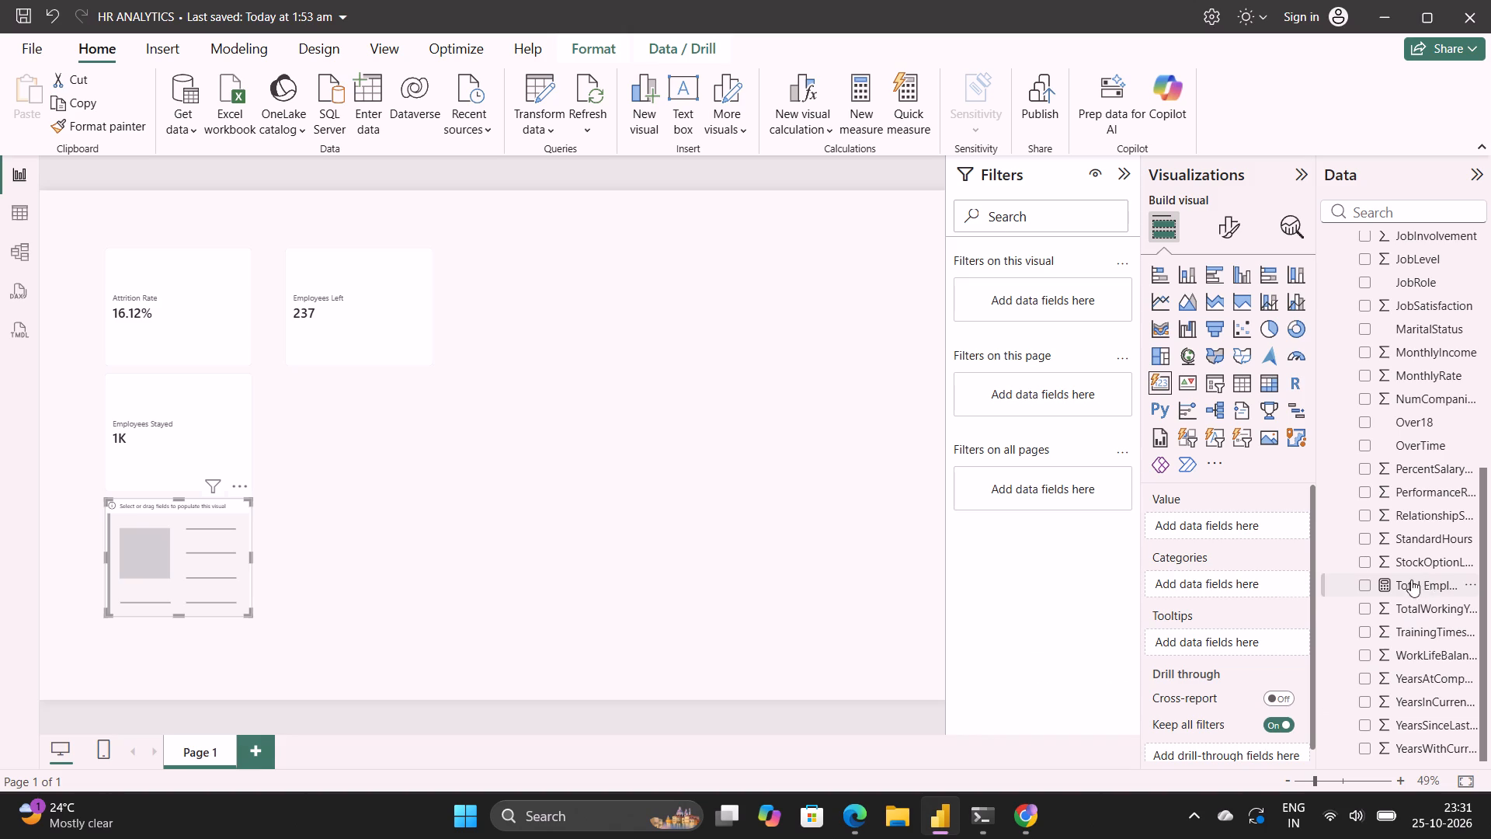
{"action": "left_click_drag", "start_coordinate": [1411, 580], "coordinate": [1246, 517]}
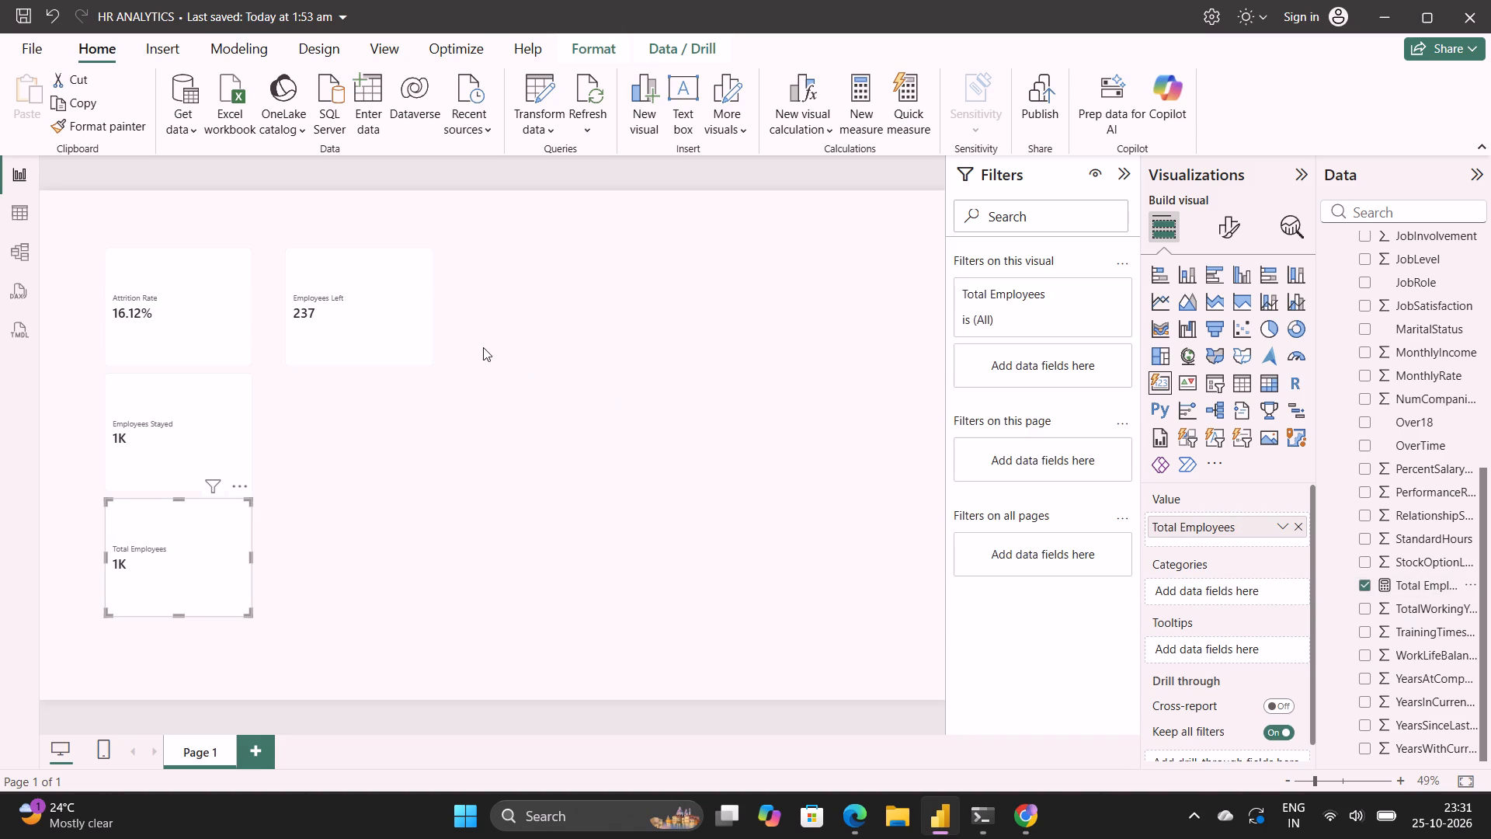
Move the Employees Left and Attrition Rate cards aside, and place the Total Employees card, slightly widened, in the page's upper-left corner.
{"action": "left_click_drag", "start_coordinate": [370, 349], "coordinate": [554, 324]}
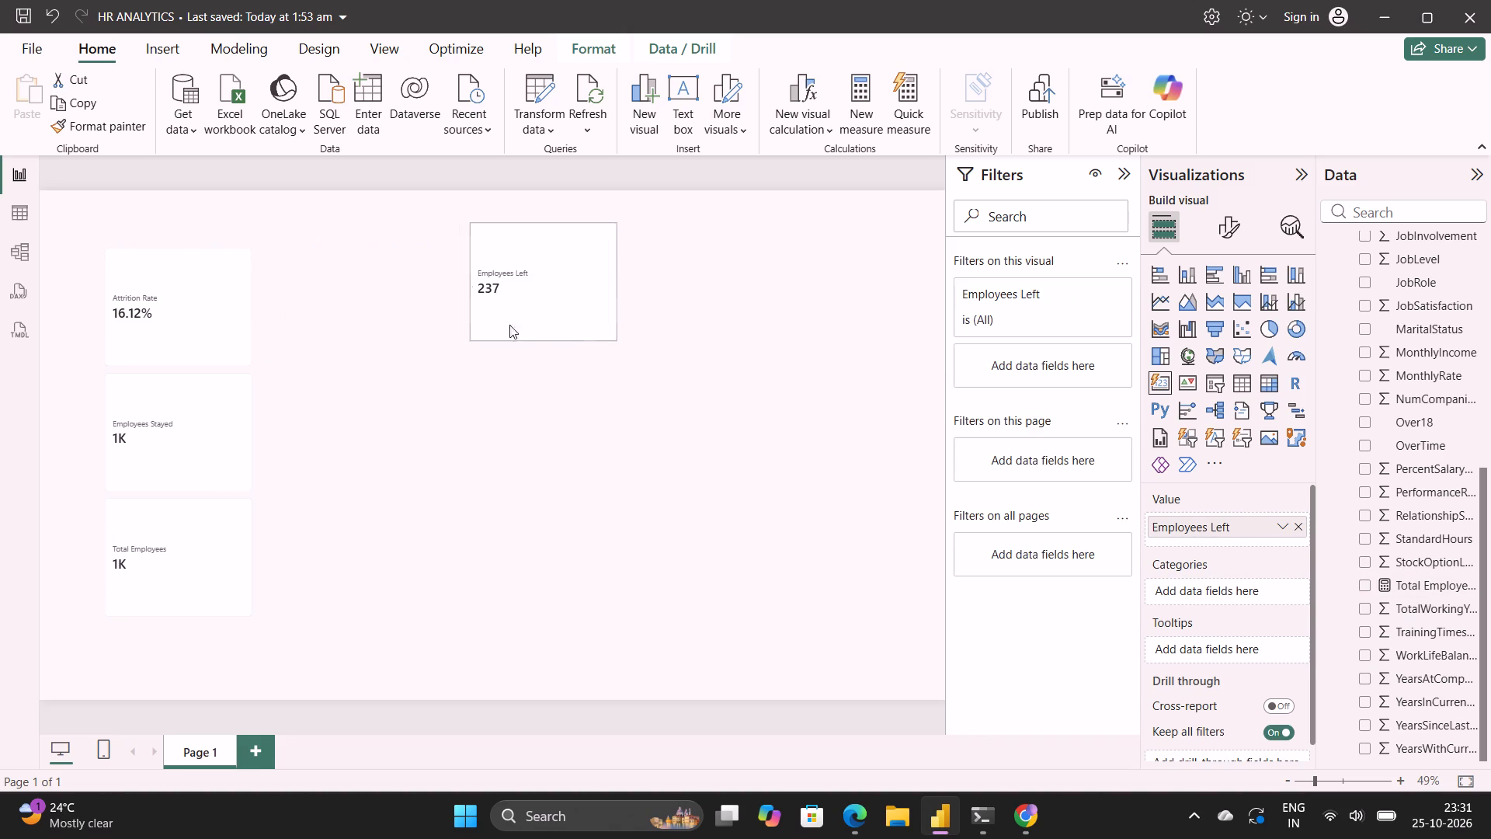
{"action": "left_click_drag", "start_coordinate": [211, 329], "coordinate": [547, 444]}
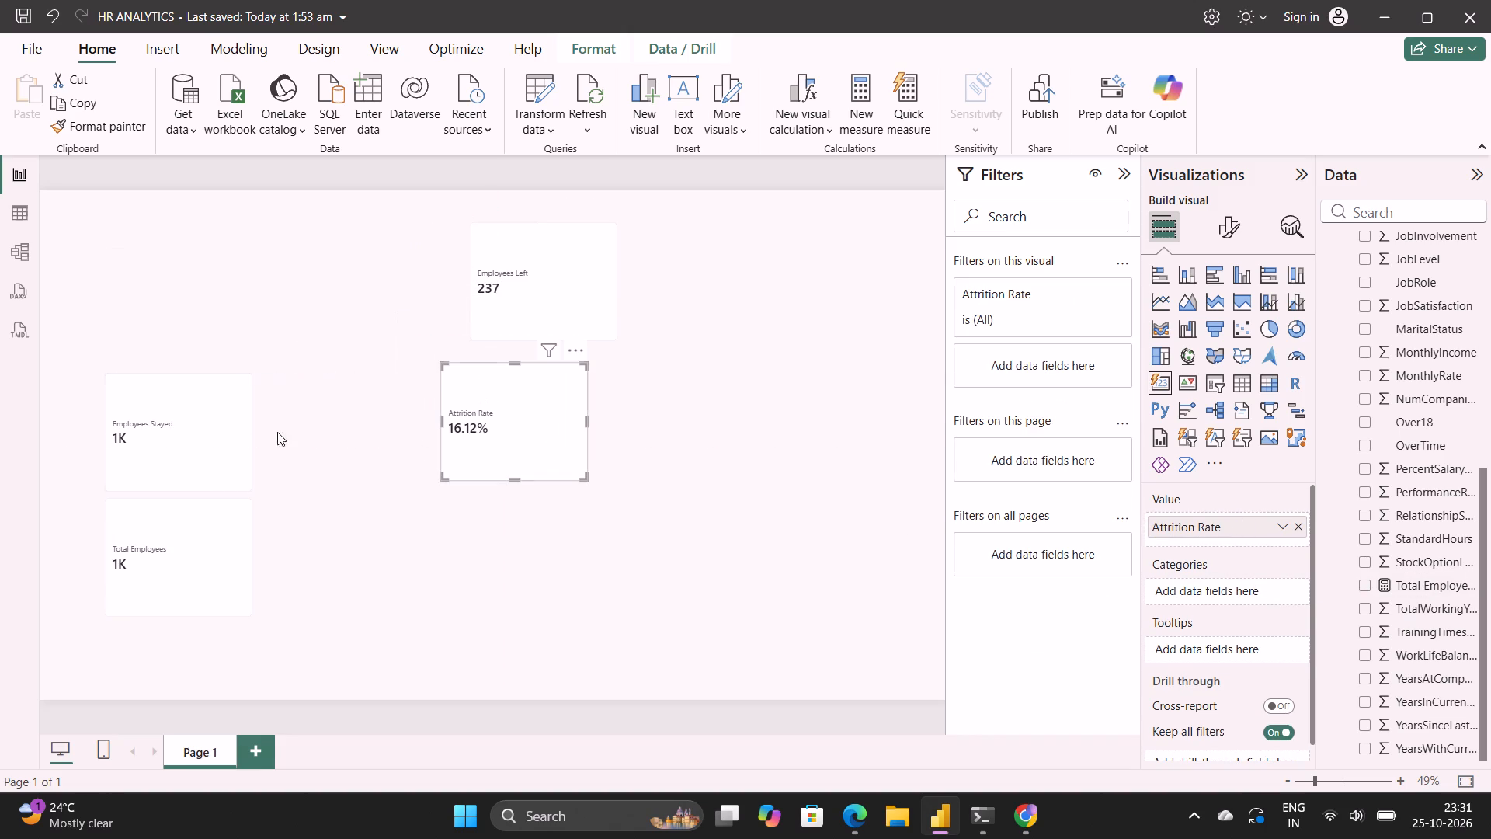
{"action": "left_click_drag", "start_coordinate": [193, 568], "coordinate": [147, 284]}
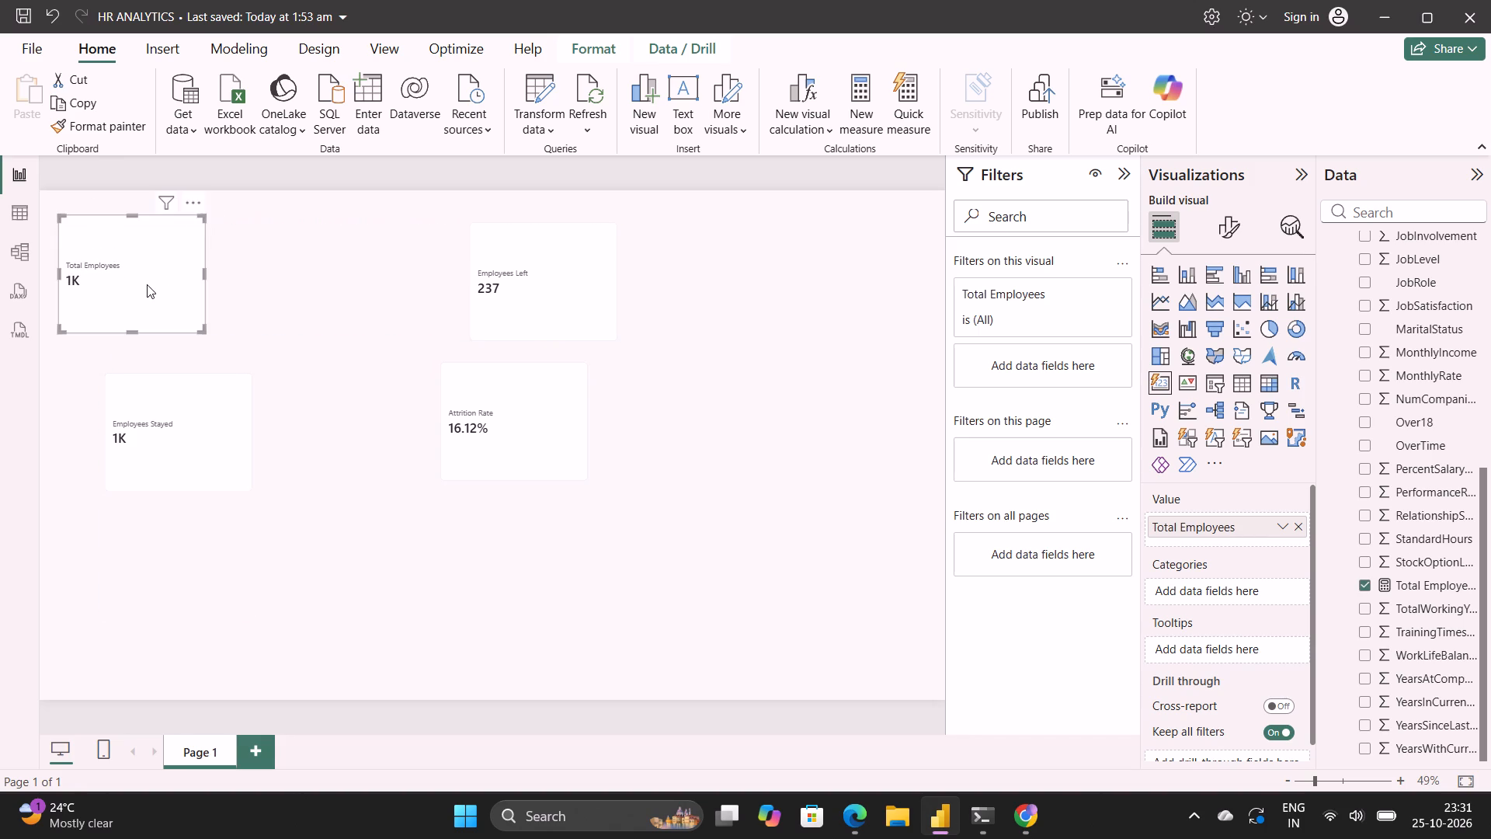
{"action": "left_click_drag", "start_coordinate": [204, 331], "coordinate": [247, 332]}
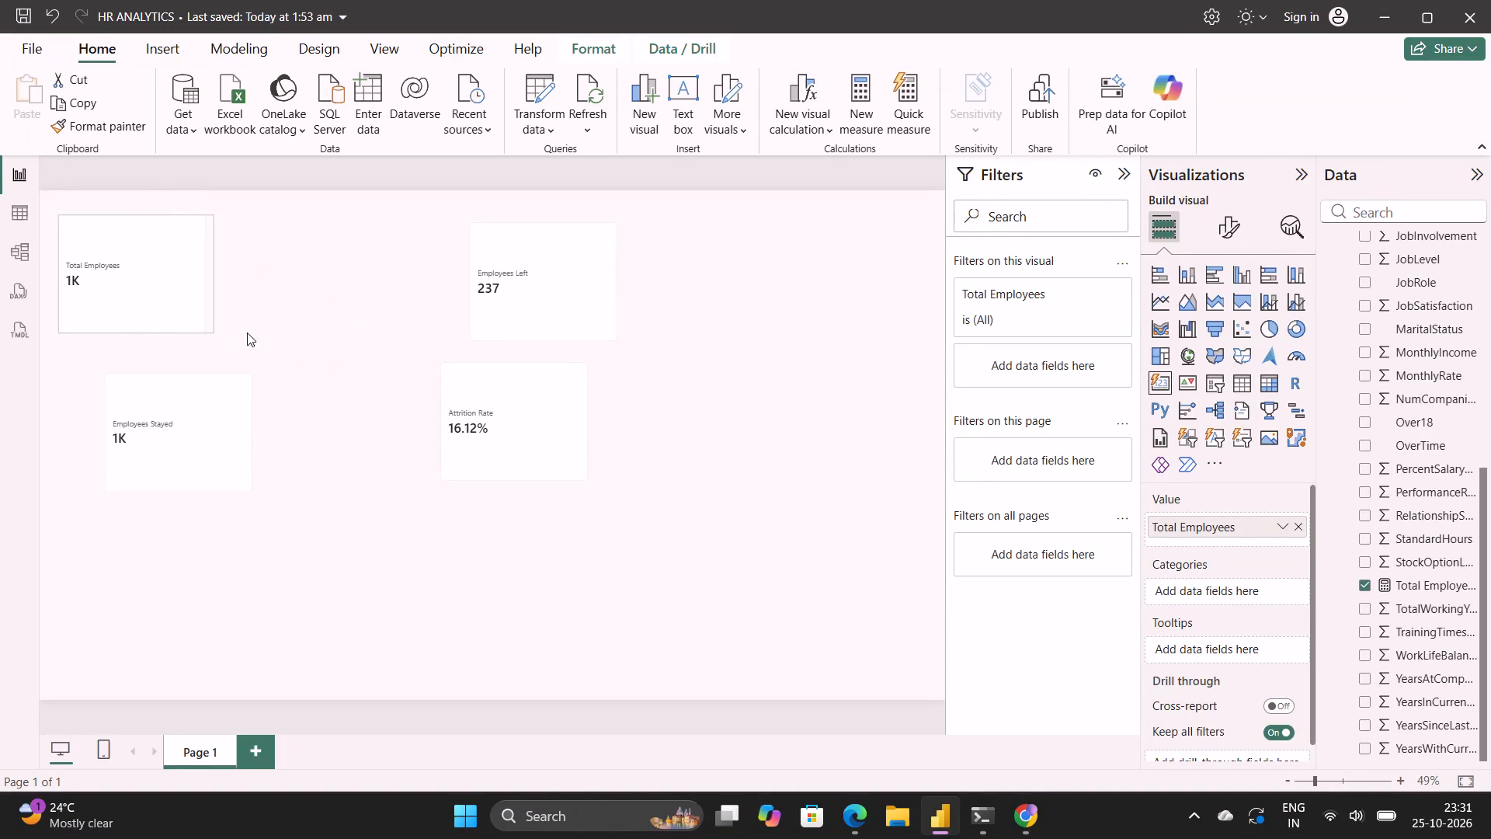
{"action": "left_click_drag", "start_coordinate": [247, 332], "coordinate": [219, 332]}
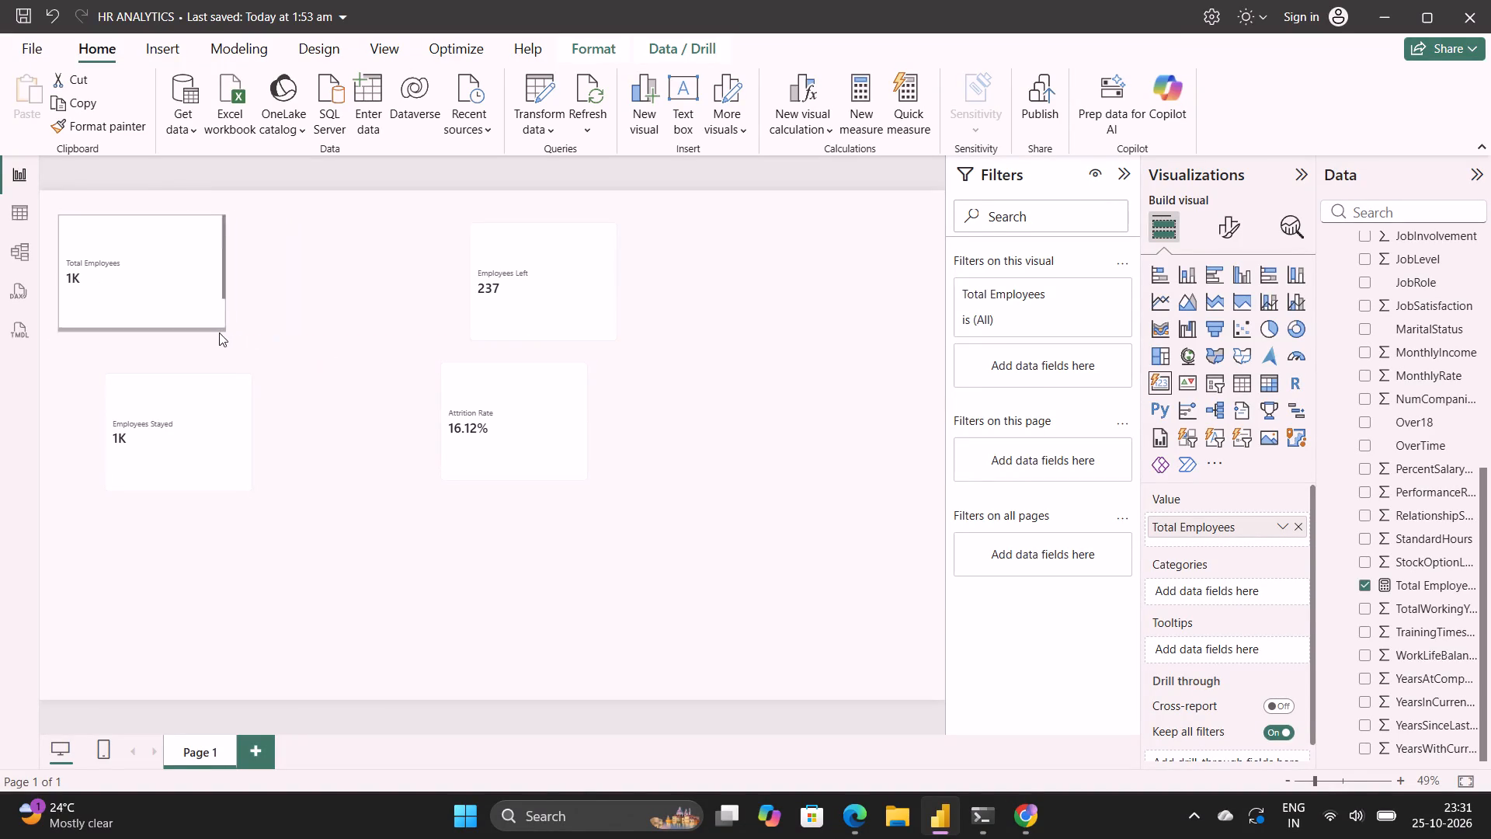
{"action": "left_click_drag", "start_coordinate": [219, 332], "coordinate": [214, 328]}
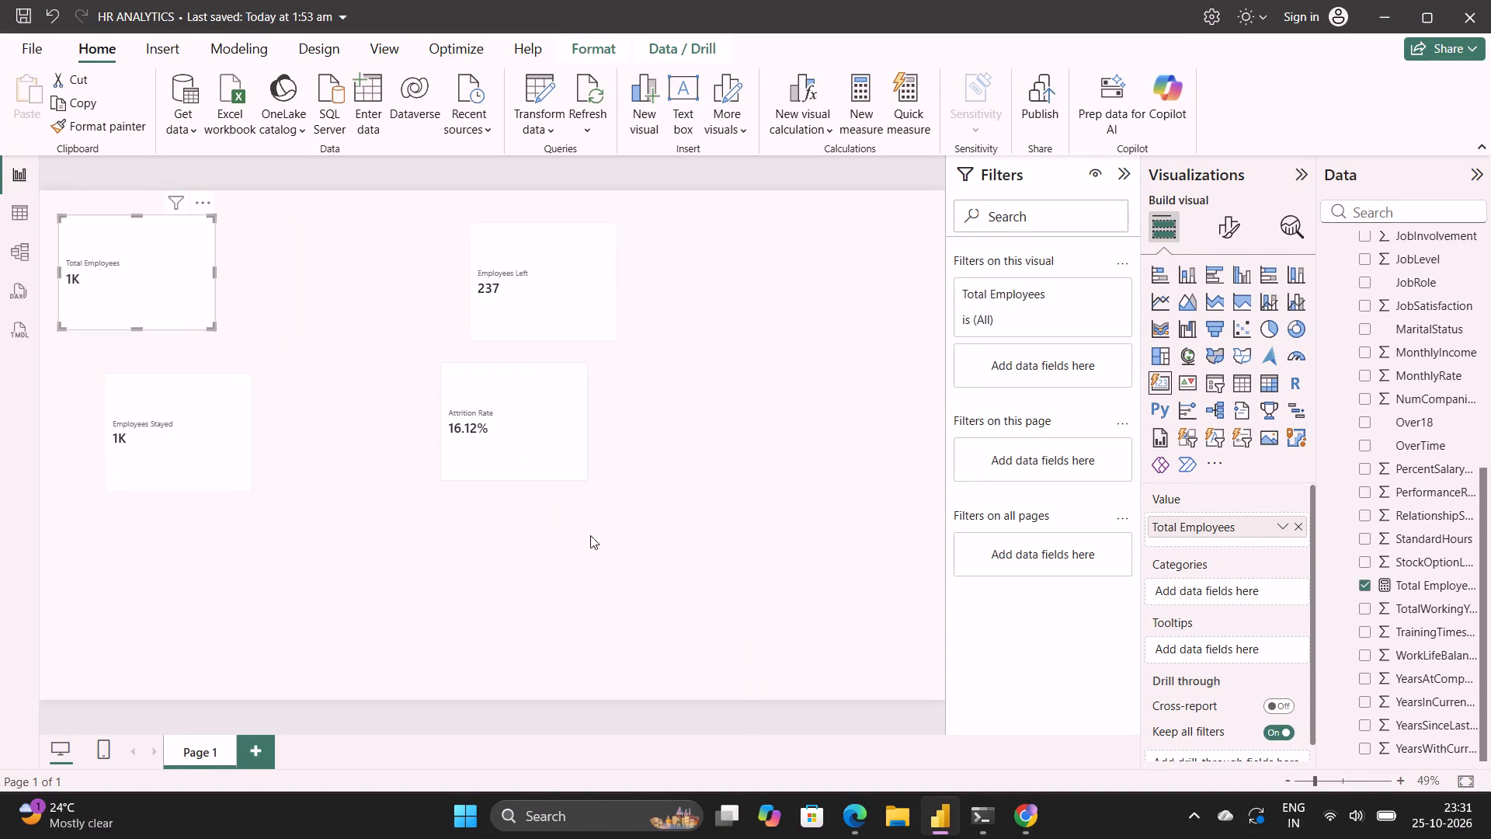
Place the Employees Left card beside Total Employees in the top row and resize it to the same width and height.
{"action": "left_click_drag", "start_coordinate": [544, 321], "coordinate": [315, 314]}
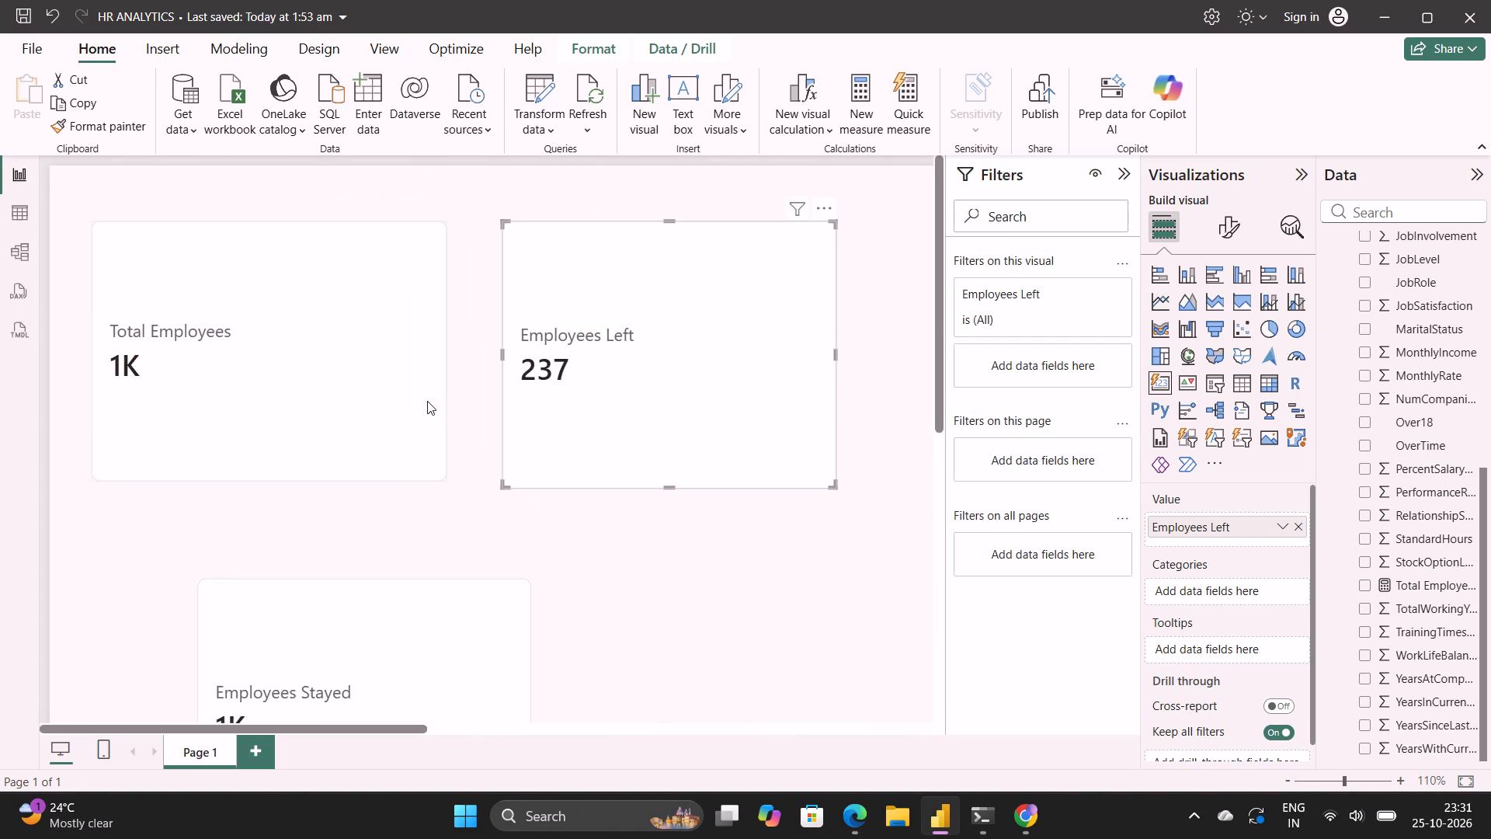
{"action": "left_click", "coordinate": [339, 414]}
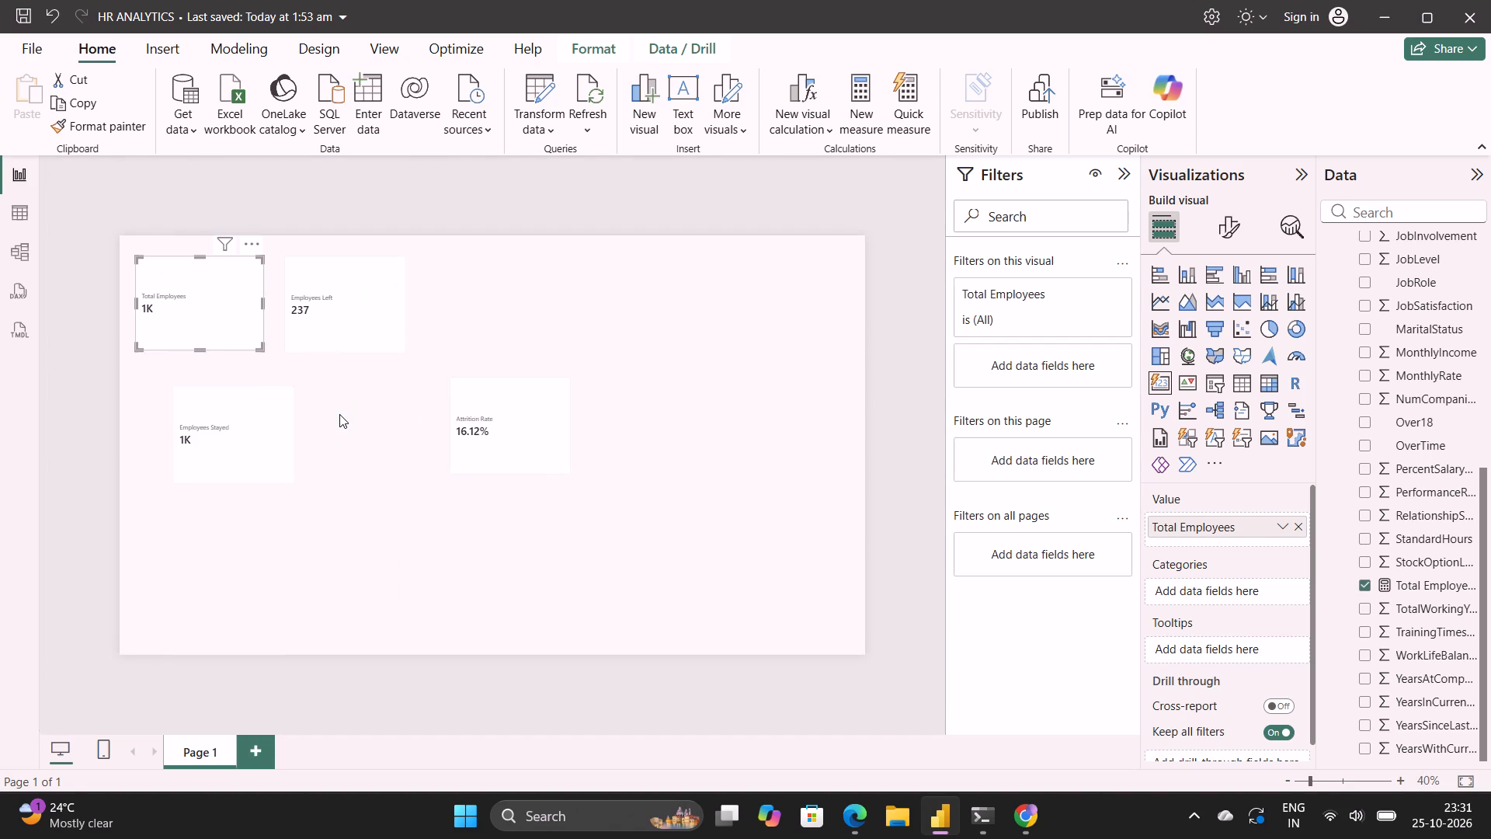
{"action": "left_click", "coordinate": [560, 362]}
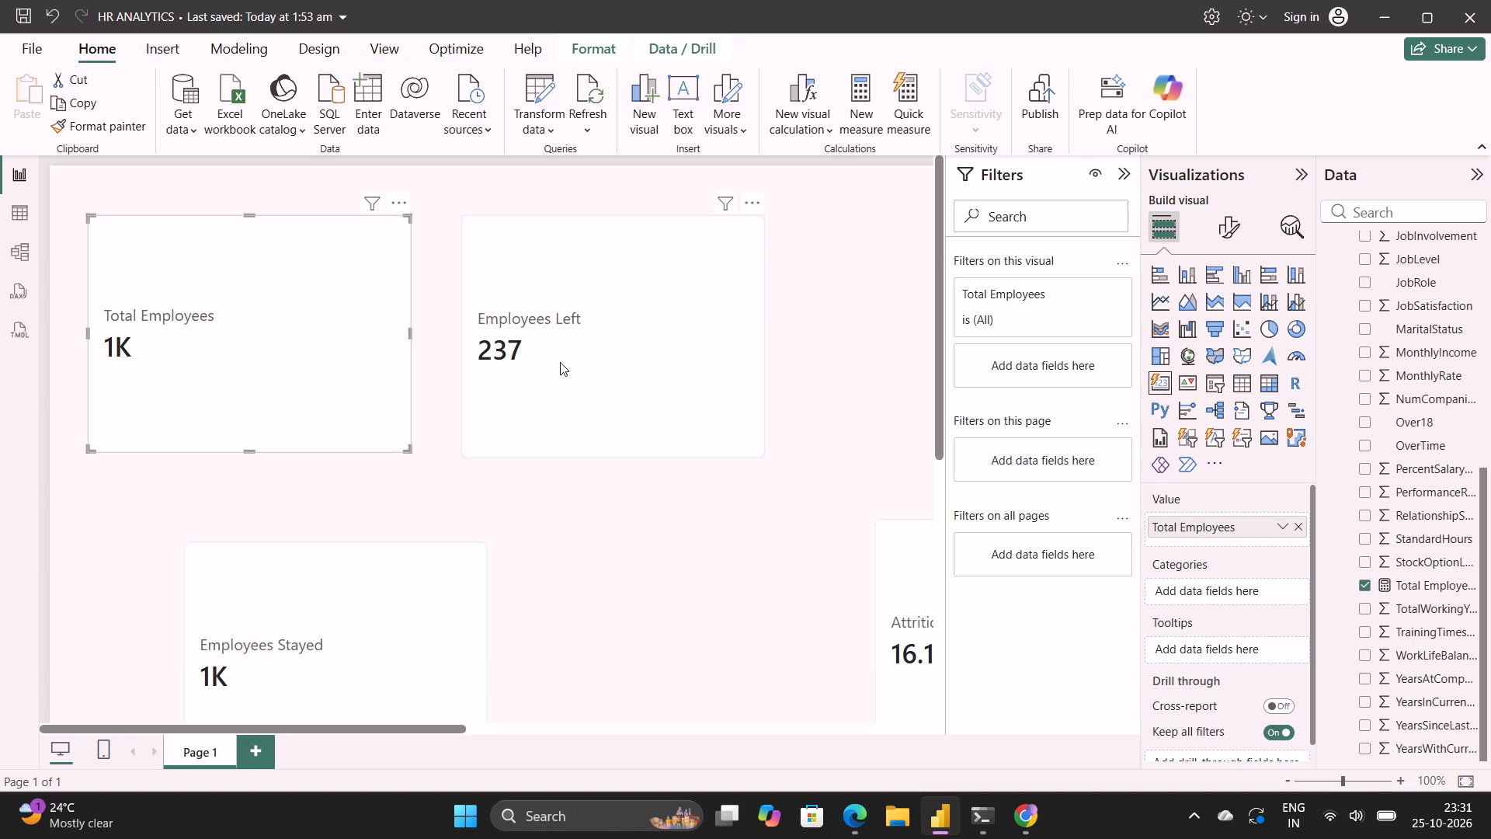
{"action": "left_click", "coordinate": [479, 423]}
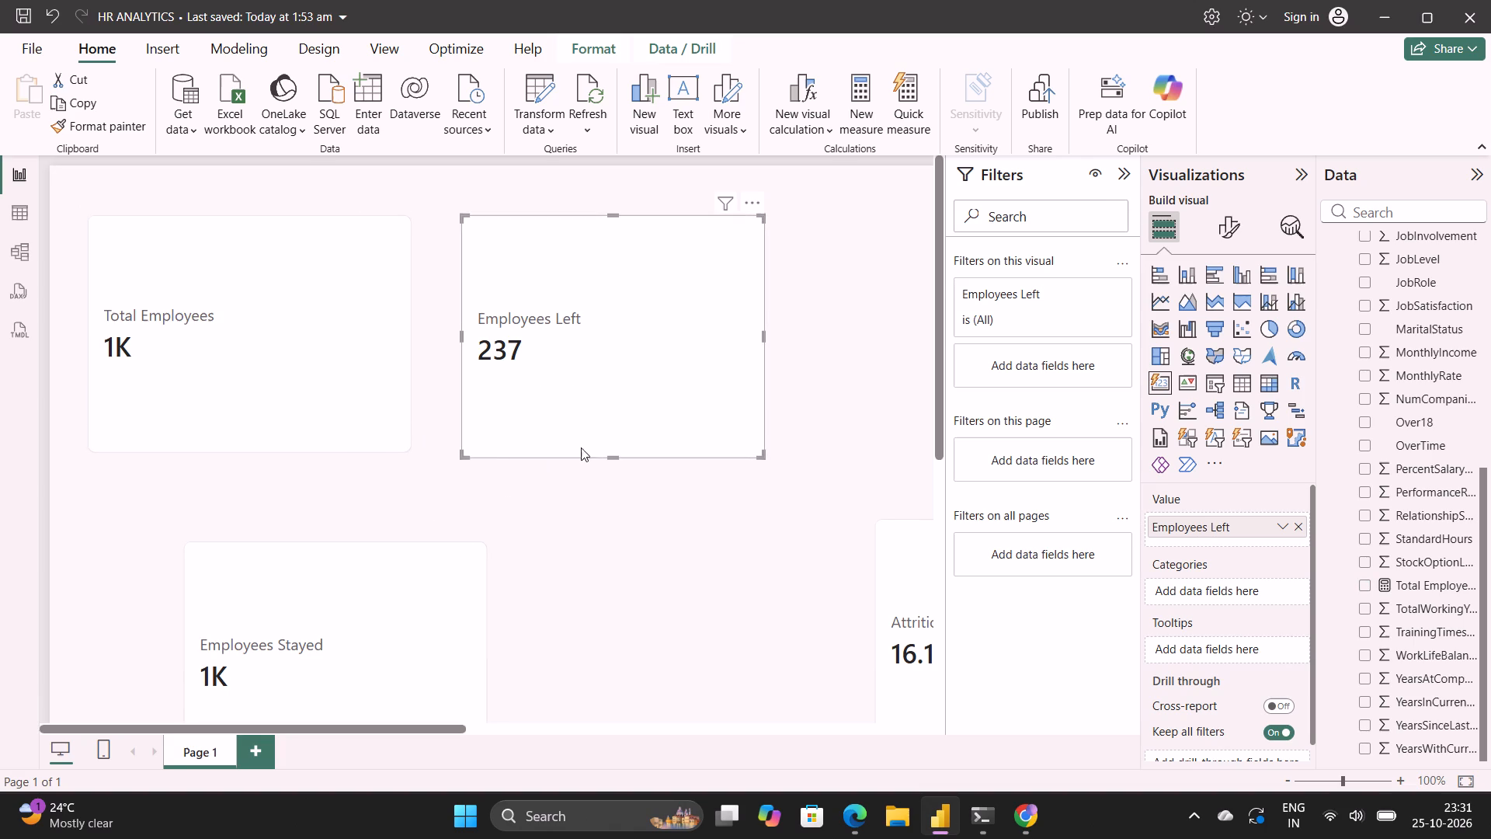
{"action": "left_click_drag", "start_coordinate": [764, 456], "coordinate": [765, 456]}
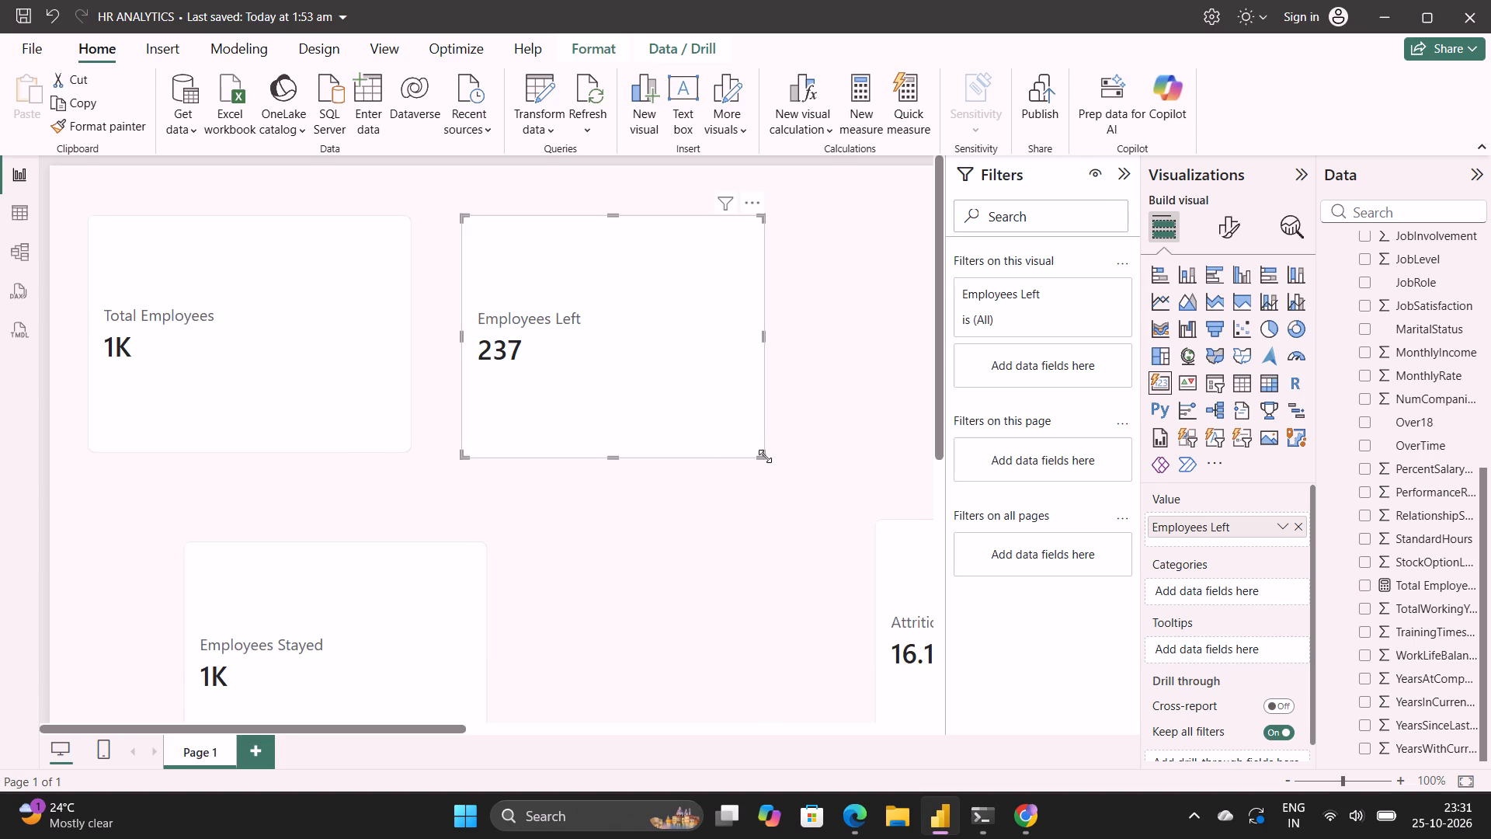
{"action": "left_click_drag", "start_coordinate": [765, 456], "coordinate": [812, 447]}
{"action": "left_click_drag", "start_coordinate": [690, 361], "coordinate": [330, 622]}
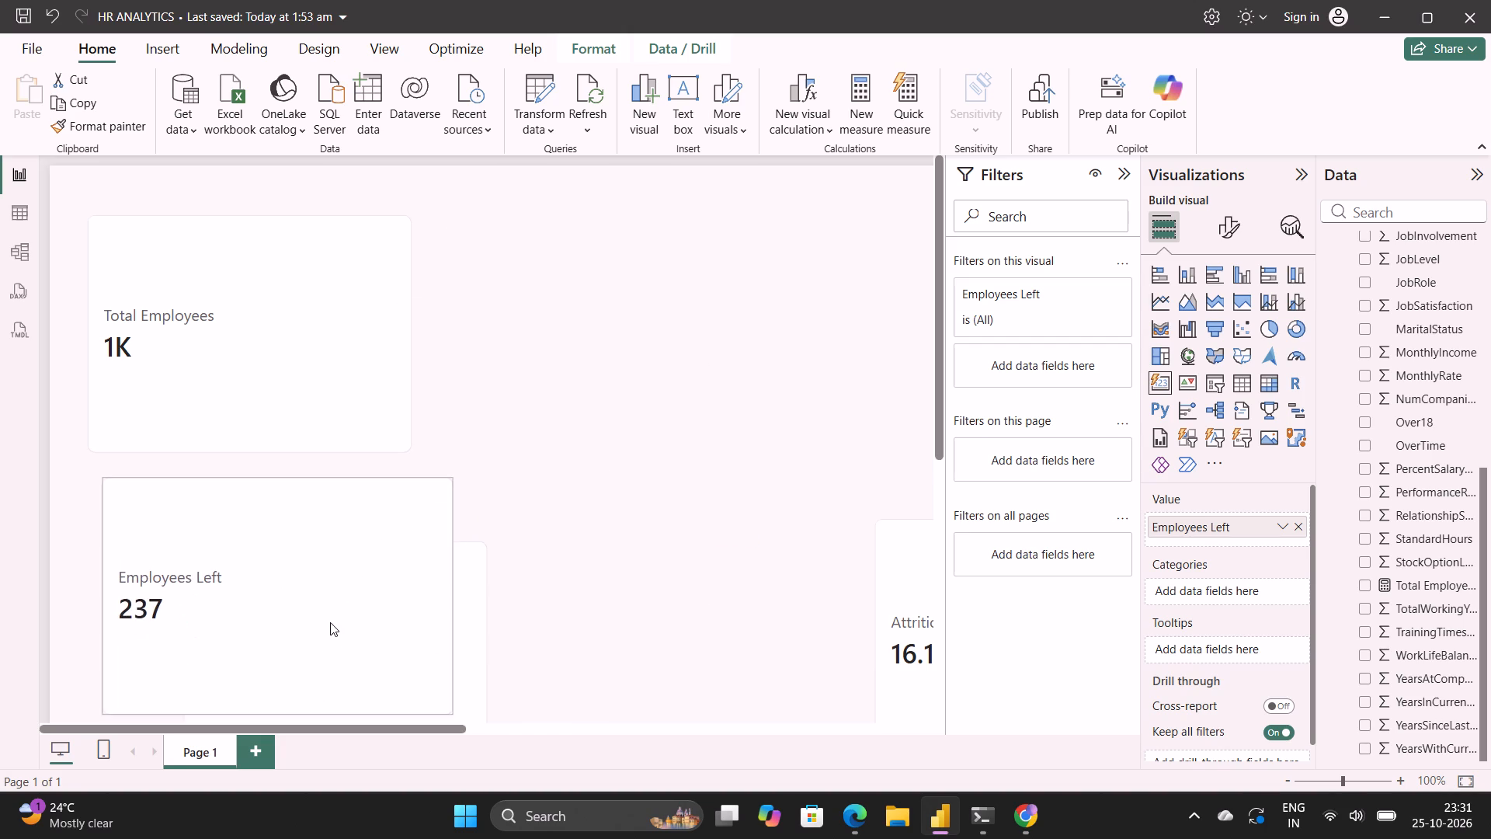
{"action": "left_click_drag", "start_coordinate": [330, 622], "coordinate": [314, 617]}
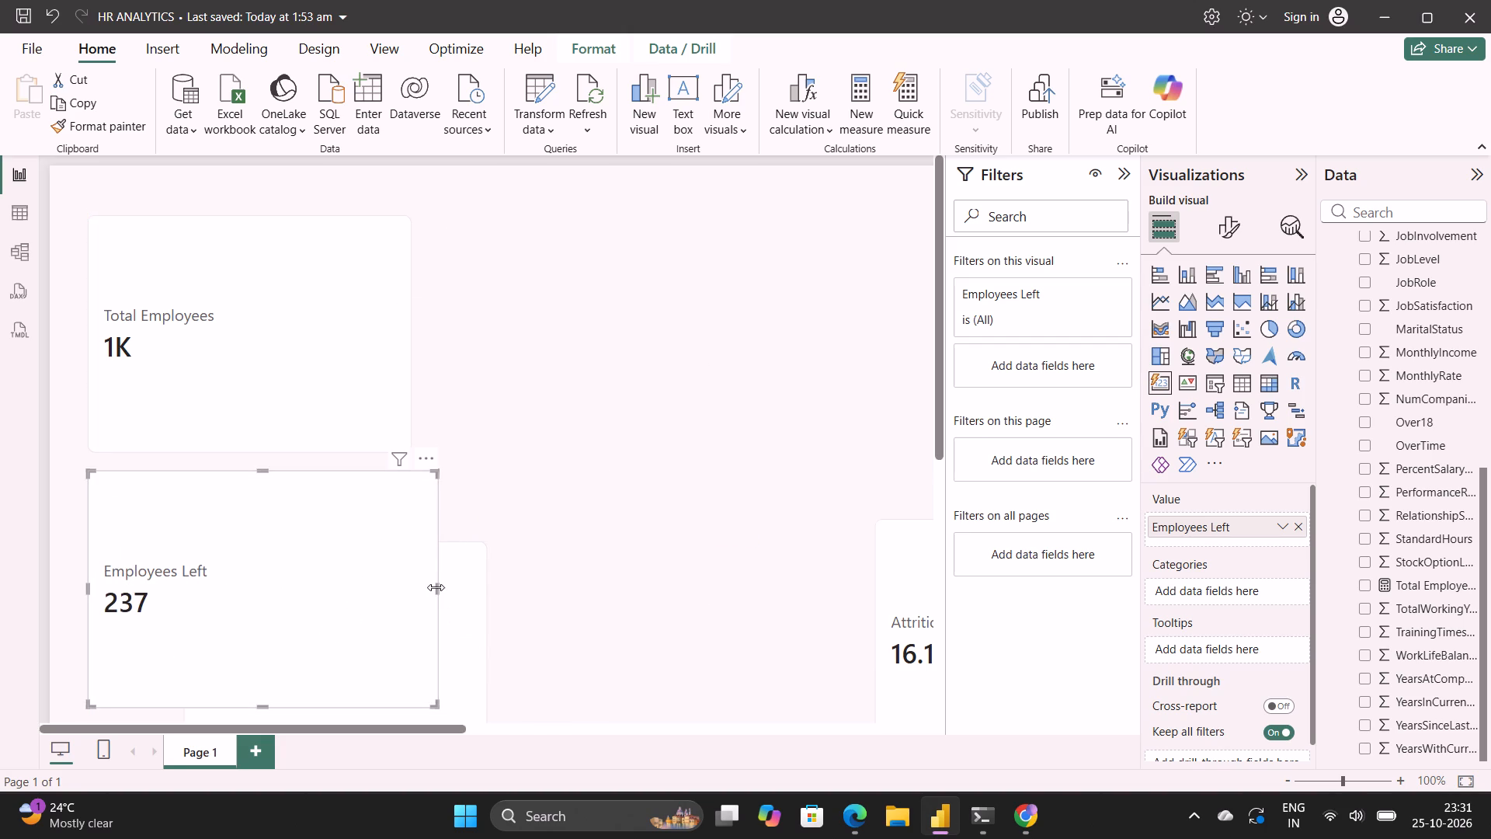
{"action": "left_click_drag", "start_coordinate": [436, 587], "coordinate": [412, 584]}
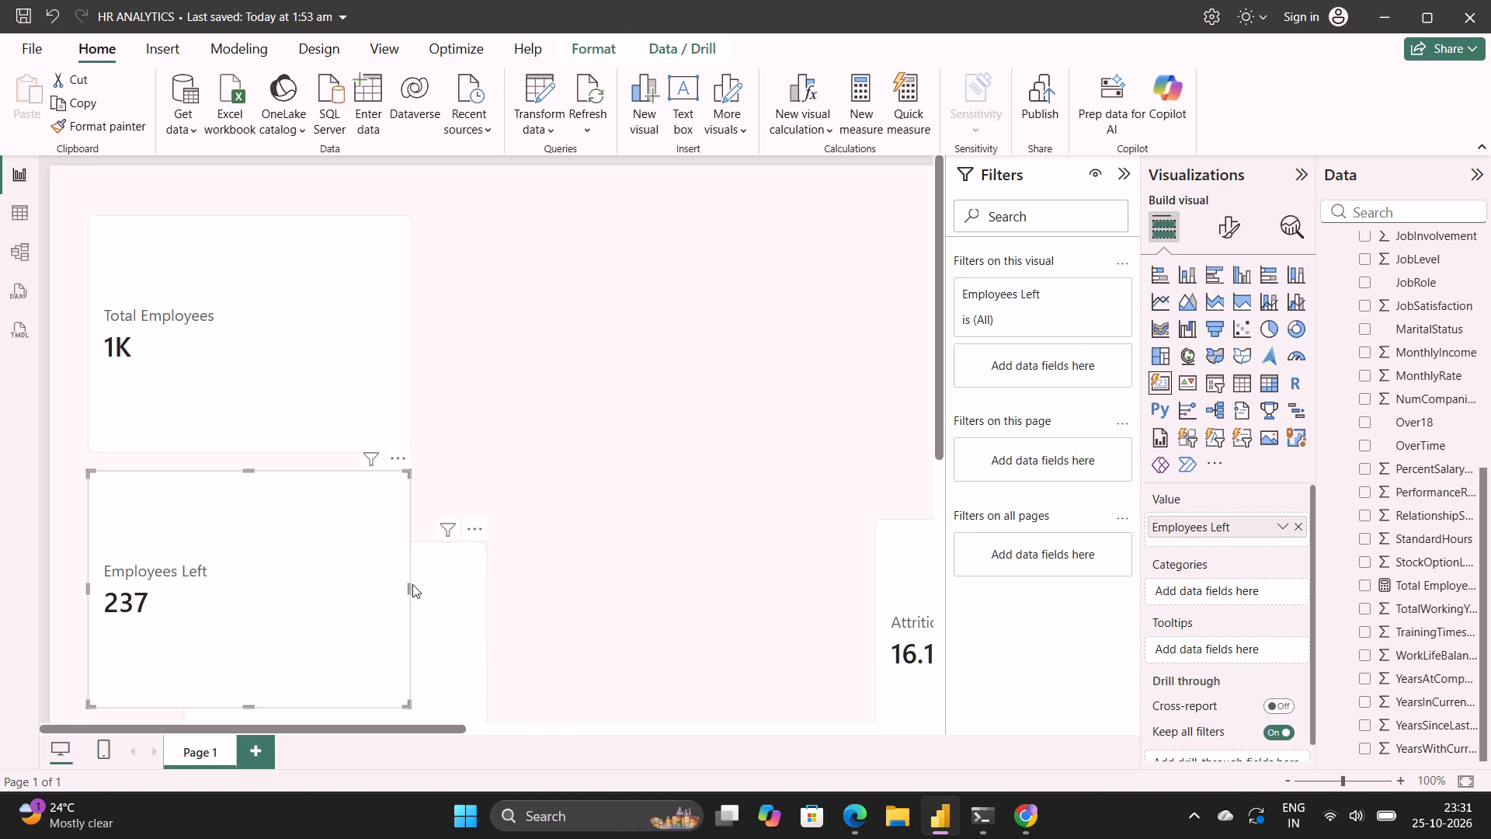
{"action": "left_click_drag", "start_coordinate": [262, 606], "coordinate": [651, 353]}
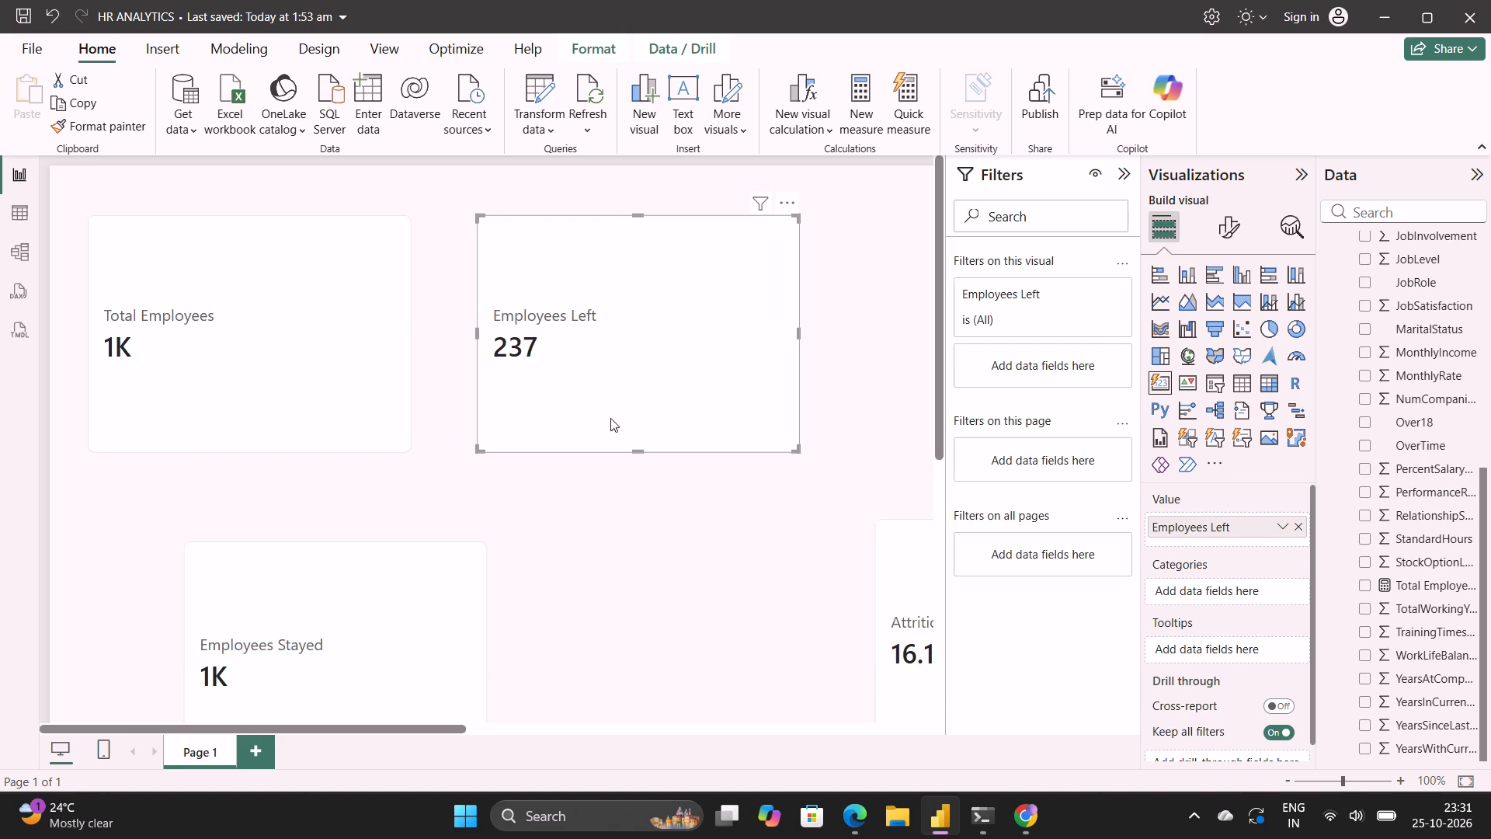
Align the Employees Stayed card beneath Total Employees and widen it to match that card's width.
{"action": "left_click_drag", "start_coordinate": [424, 583], "coordinate": [327, 524]}
{"action": "left_click_drag", "start_coordinate": [388, 604], "coordinate": [392, 604]}
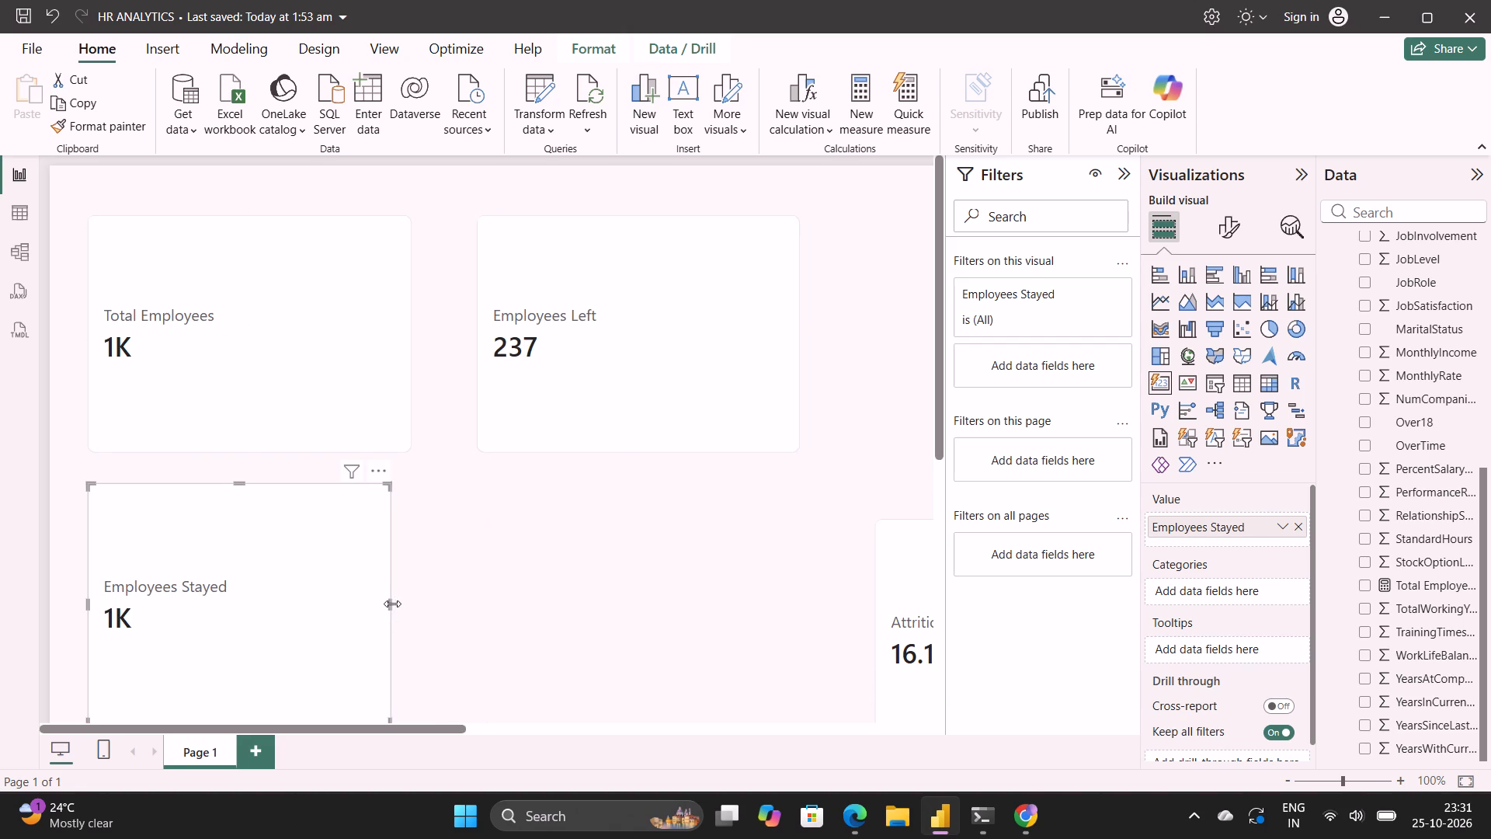
{"action": "left_click_drag", "start_coordinate": [392, 604], "coordinate": [403, 602]}
Place the Employees Stayed card to the right of Employees Left in the top row and match its height to the other cards.
{"action": "scroll", "coordinate": [506, 607], "scroll_direction": "down", "scroll_amount": 1}
{"action": "scroll", "coordinate": [506, 607], "scroll_direction": "left", "scroll_amount": 1}
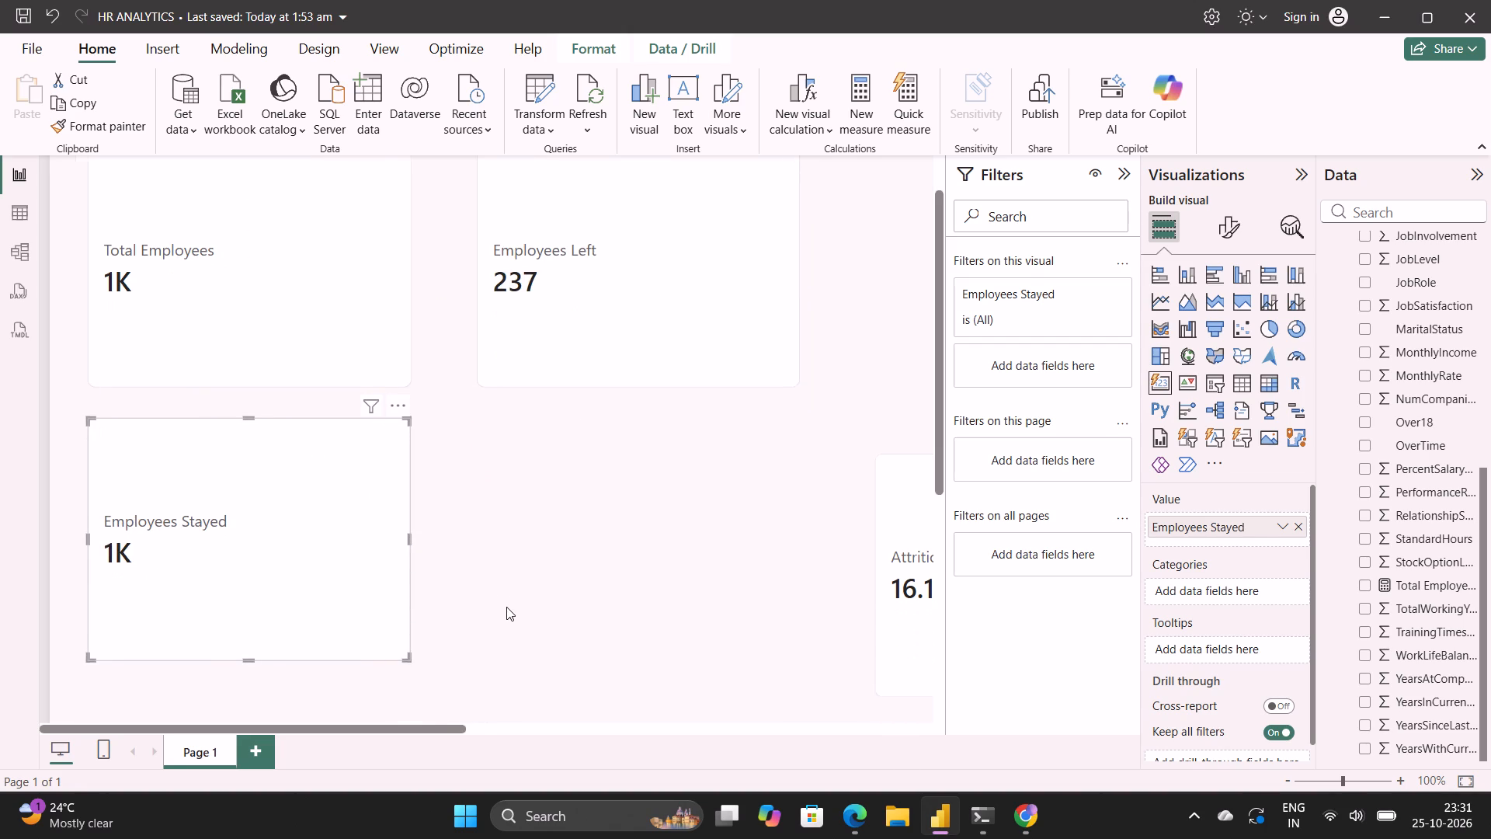
{"action": "scroll", "coordinate": [506, 607], "scroll_direction": "left", "scroll_amount": 1}
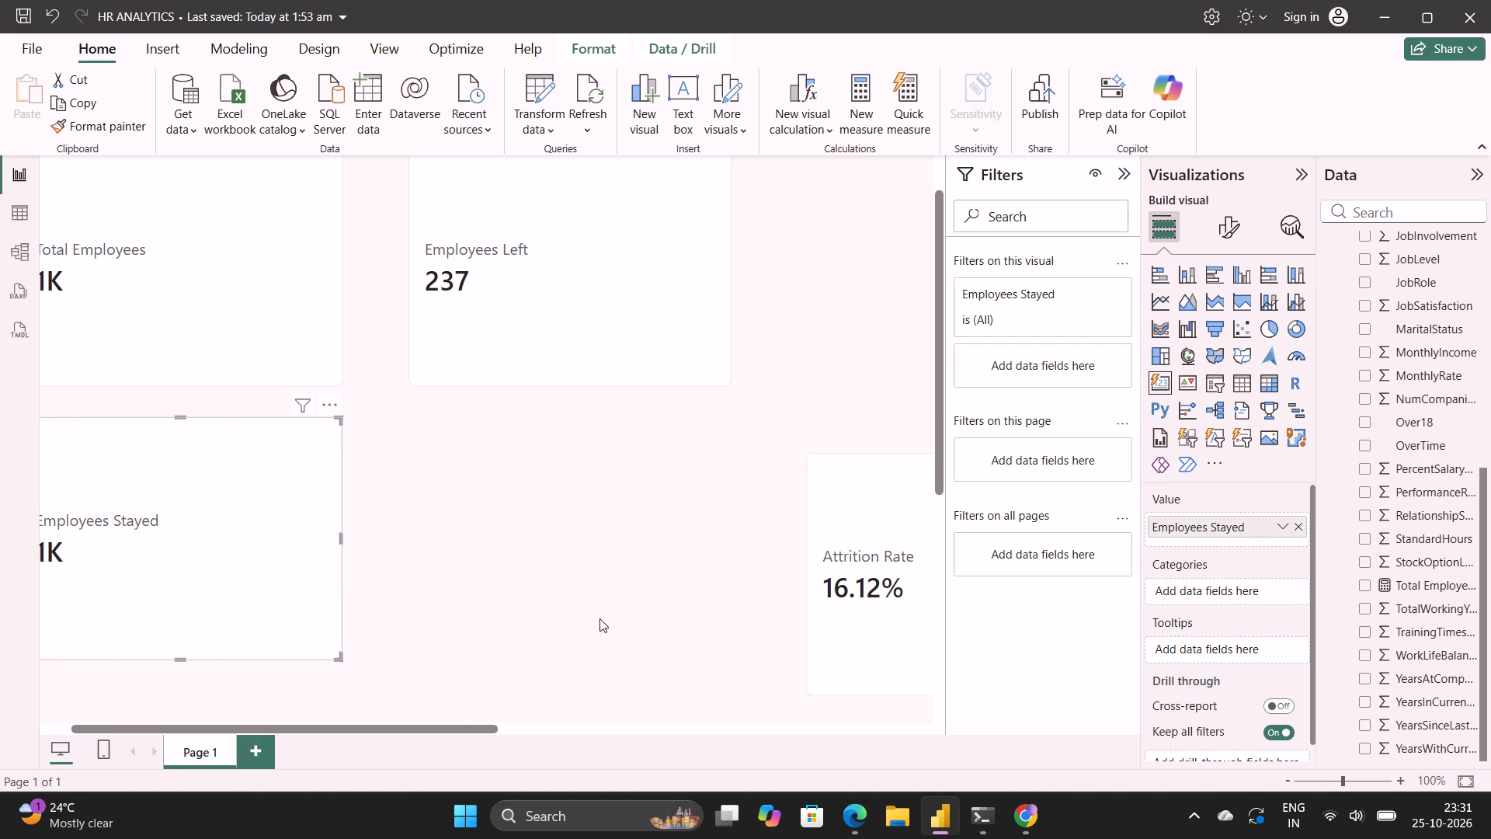
{"action": "left_click_drag", "start_coordinate": [285, 568], "coordinate": [688, 496]}
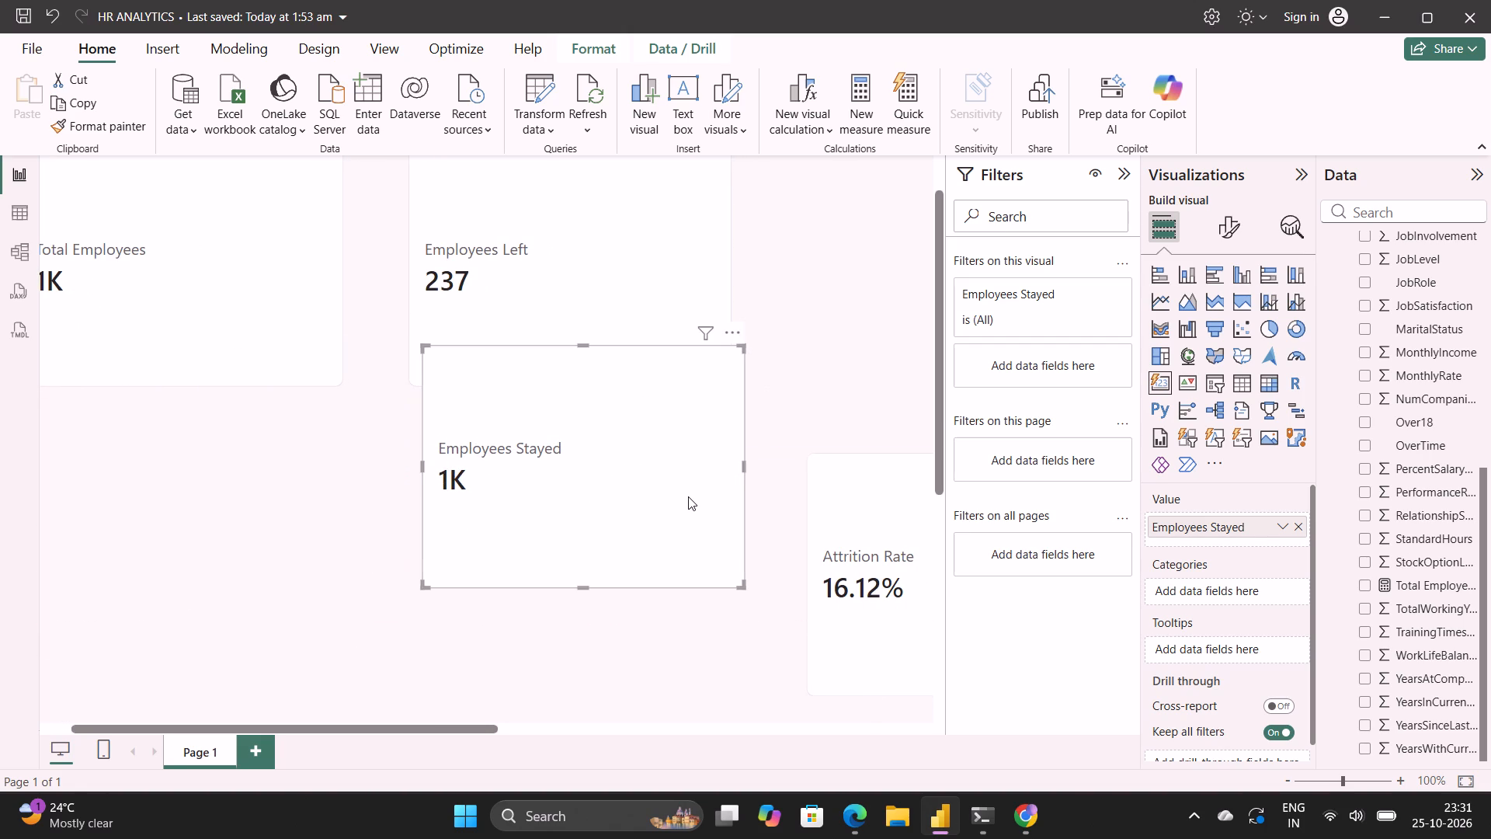
{"action": "scroll", "coordinate": [400, 642], "scroll_direction": "left", "scroll_amount": 3}
{"action": "left_click_drag", "start_coordinate": [369, 535], "coordinate": [613, 398]}
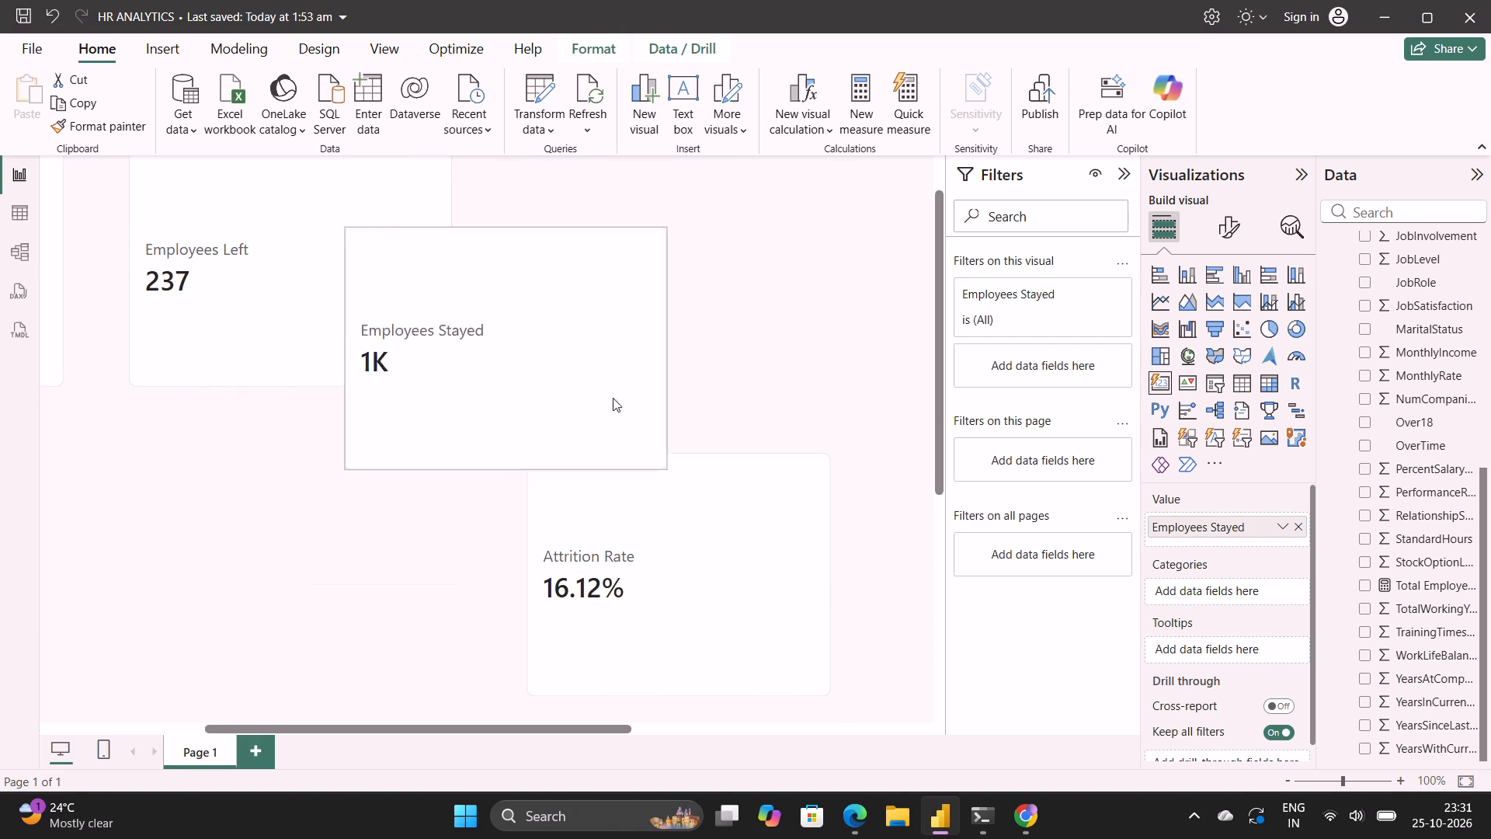
{"action": "left_click_drag", "start_coordinate": [613, 398], "coordinate": [707, 372]}
{"action": "scroll", "coordinate": [707, 372], "scroll_direction": "up", "scroll_amount": 2}
{"action": "left_click_drag", "start_coordinate": [653, 367], "coordinate": [653, 325]}
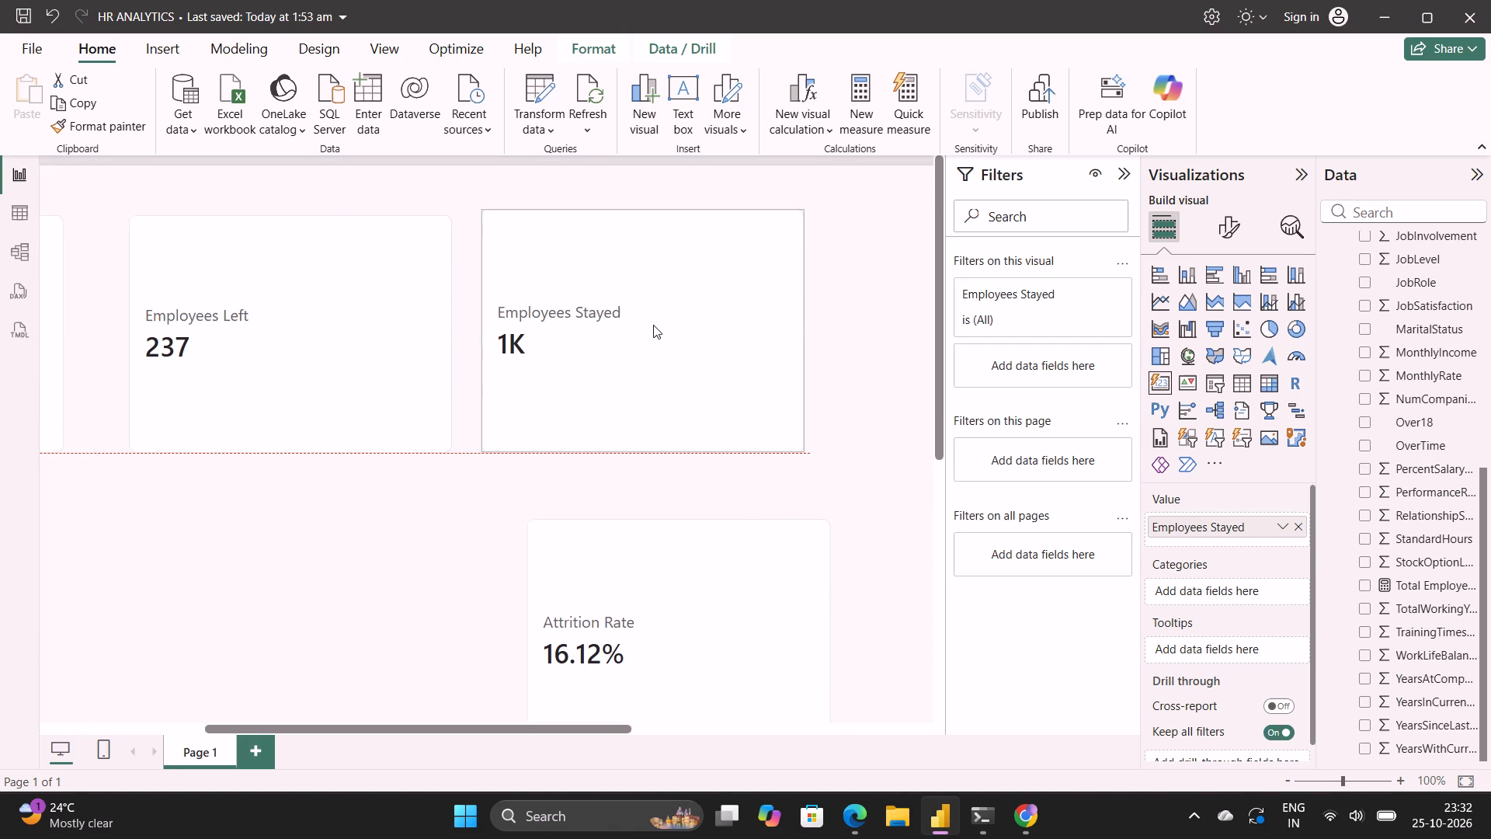
{"action": "left_click_drag", "start_coordinate": [653, 325], "coordinate": [679, 337]}
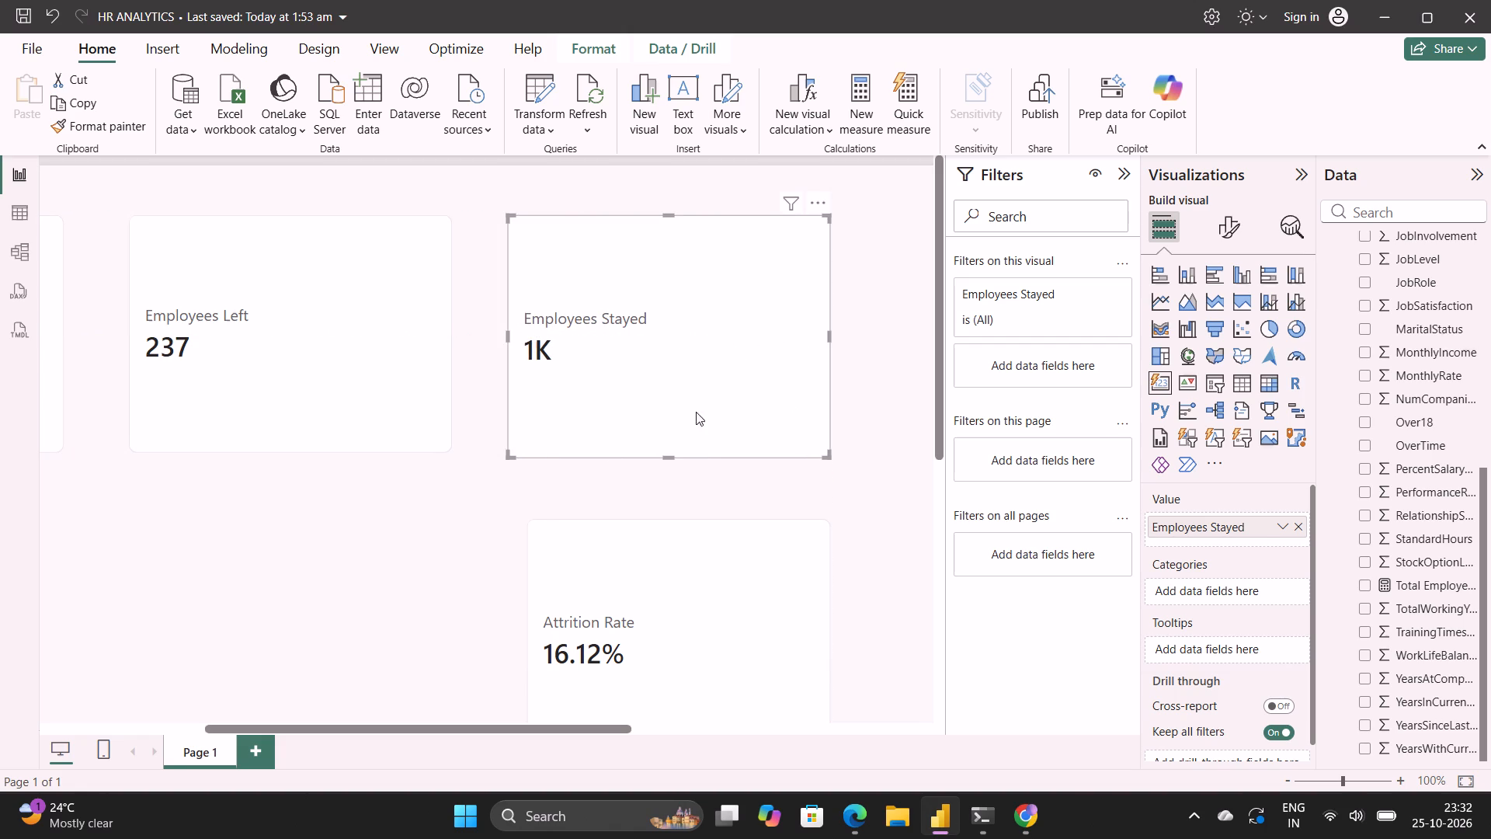
{"action": "left_click", "coordinate": [662, 368]}
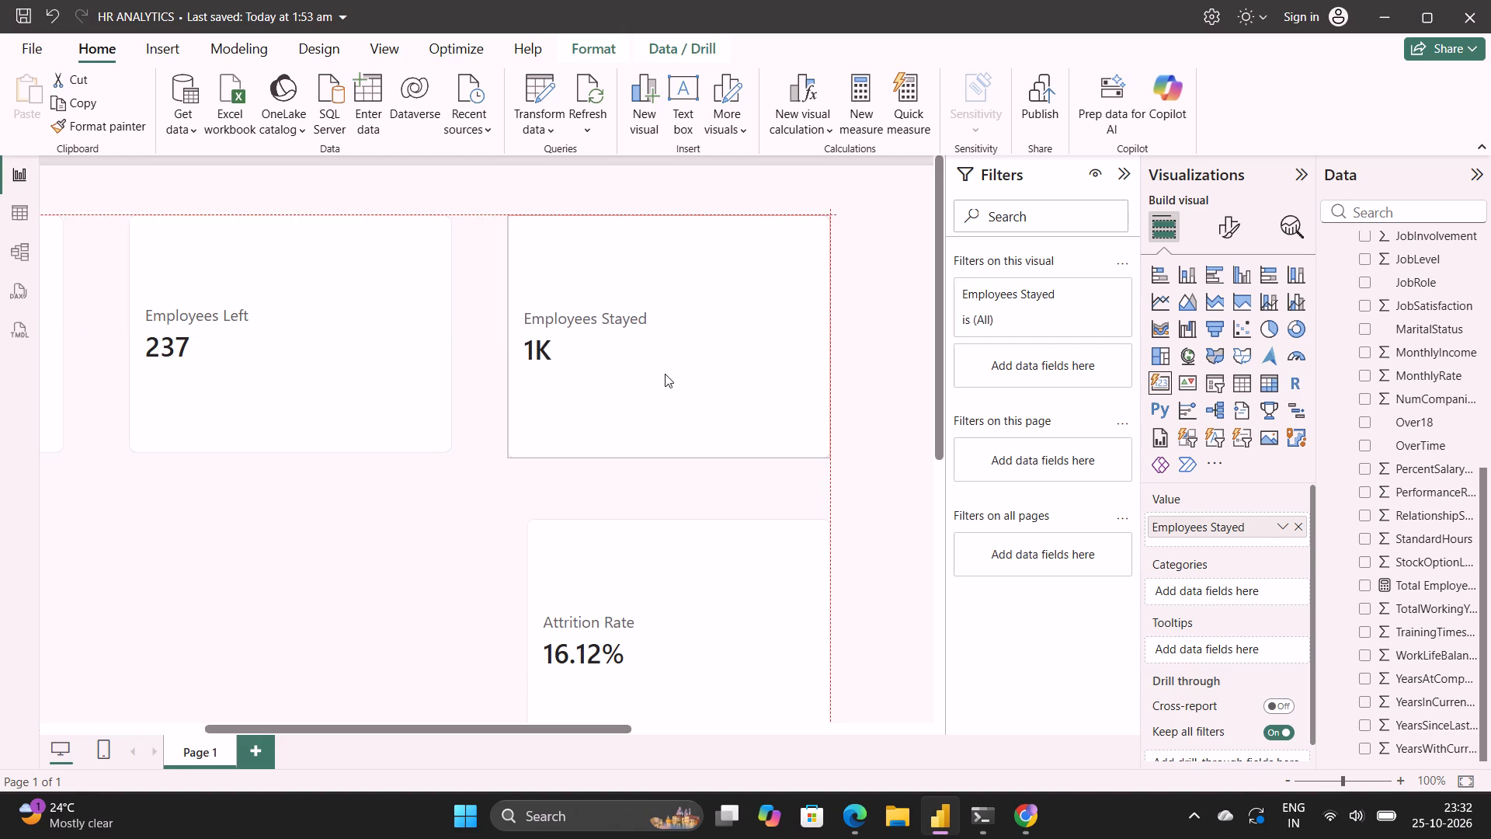
{"action": "left_click_drag", "start_coordinate": [669, 456], "coordinate": [669, 447]}
Resize the Attrition Rate card to match the others and place it after Employees Stayed at the end of the top row.
{"action": "scroll", "coordinate": [739, 503], "scroll_direction": "left", "scroll_amount": 3}
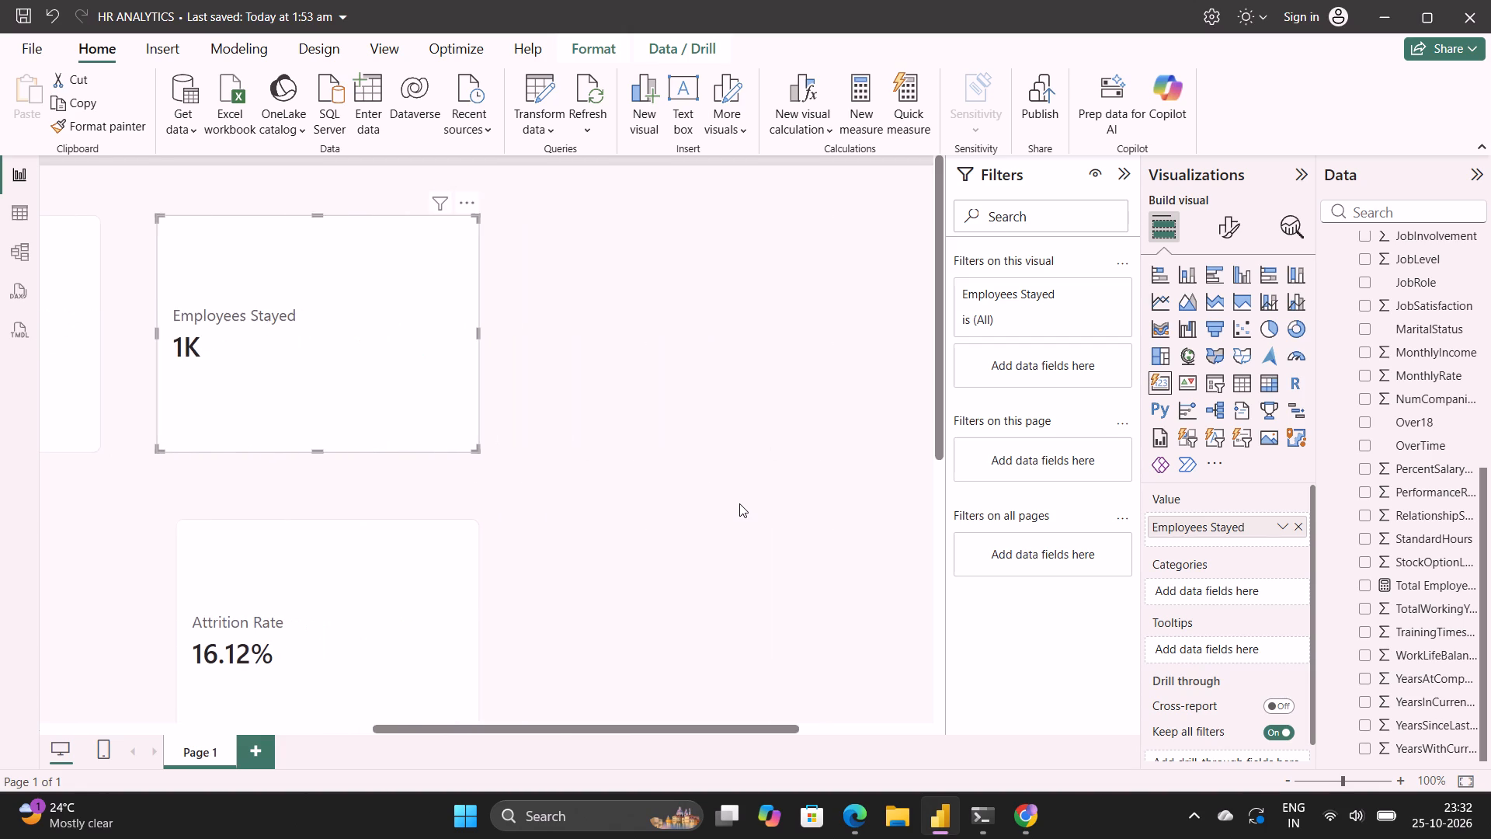
{"action": "scroll", "coordinate": [739, 503], "scroll_direction": "left", "scroll_amount": 1}
{"action": "left_click_drag", "start_coordinate": [314, 620], "coordinate": [296, 580]}
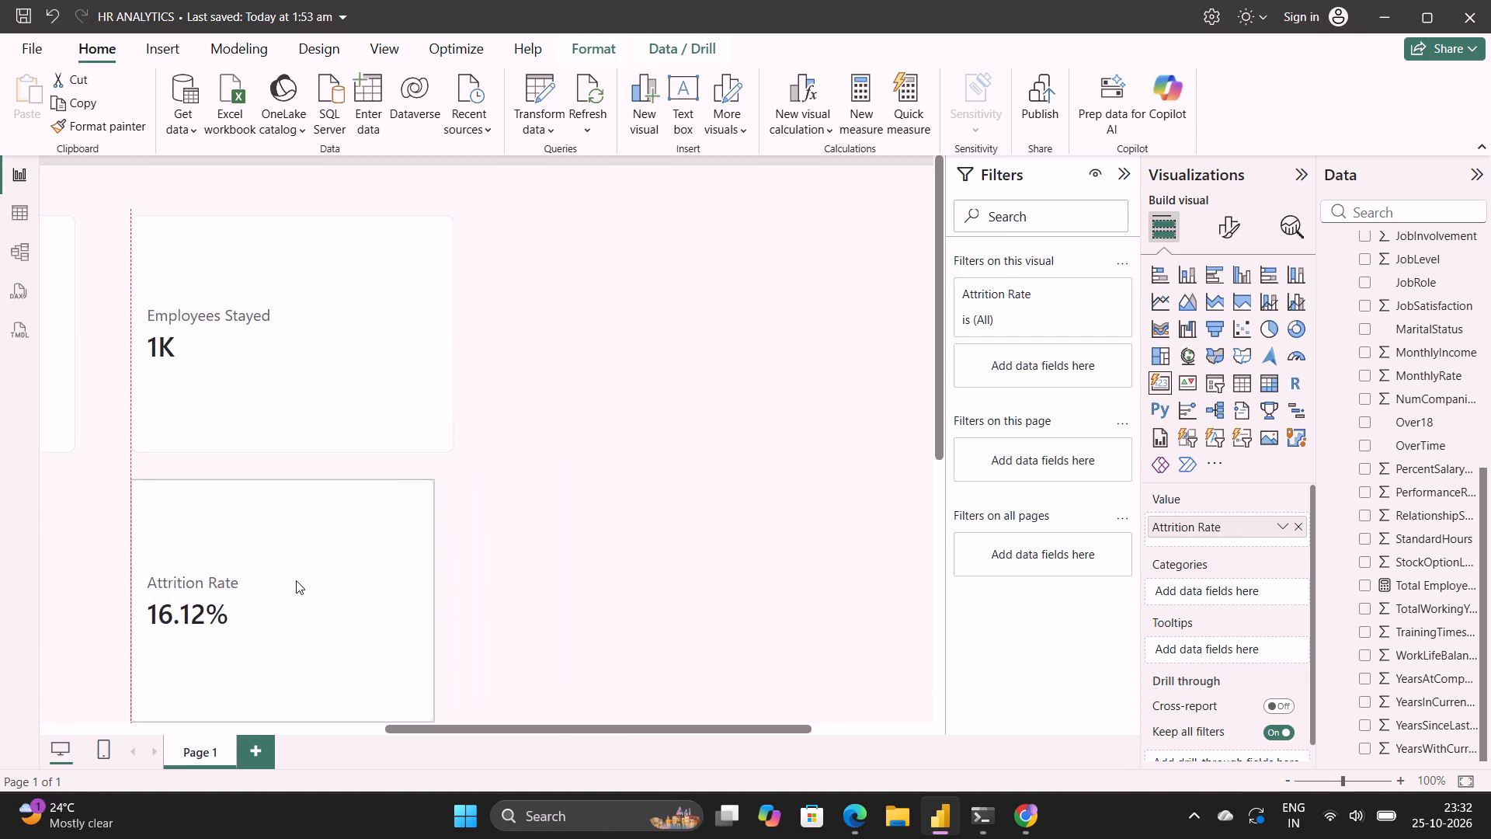
{"action": "left_click_drag", "start_coordinate": [296, 580], "coordinate": [292, 580]}
{"action": "left_click_drag", "start_coordinate": [433, 603], "coordinate": [443, 603]}
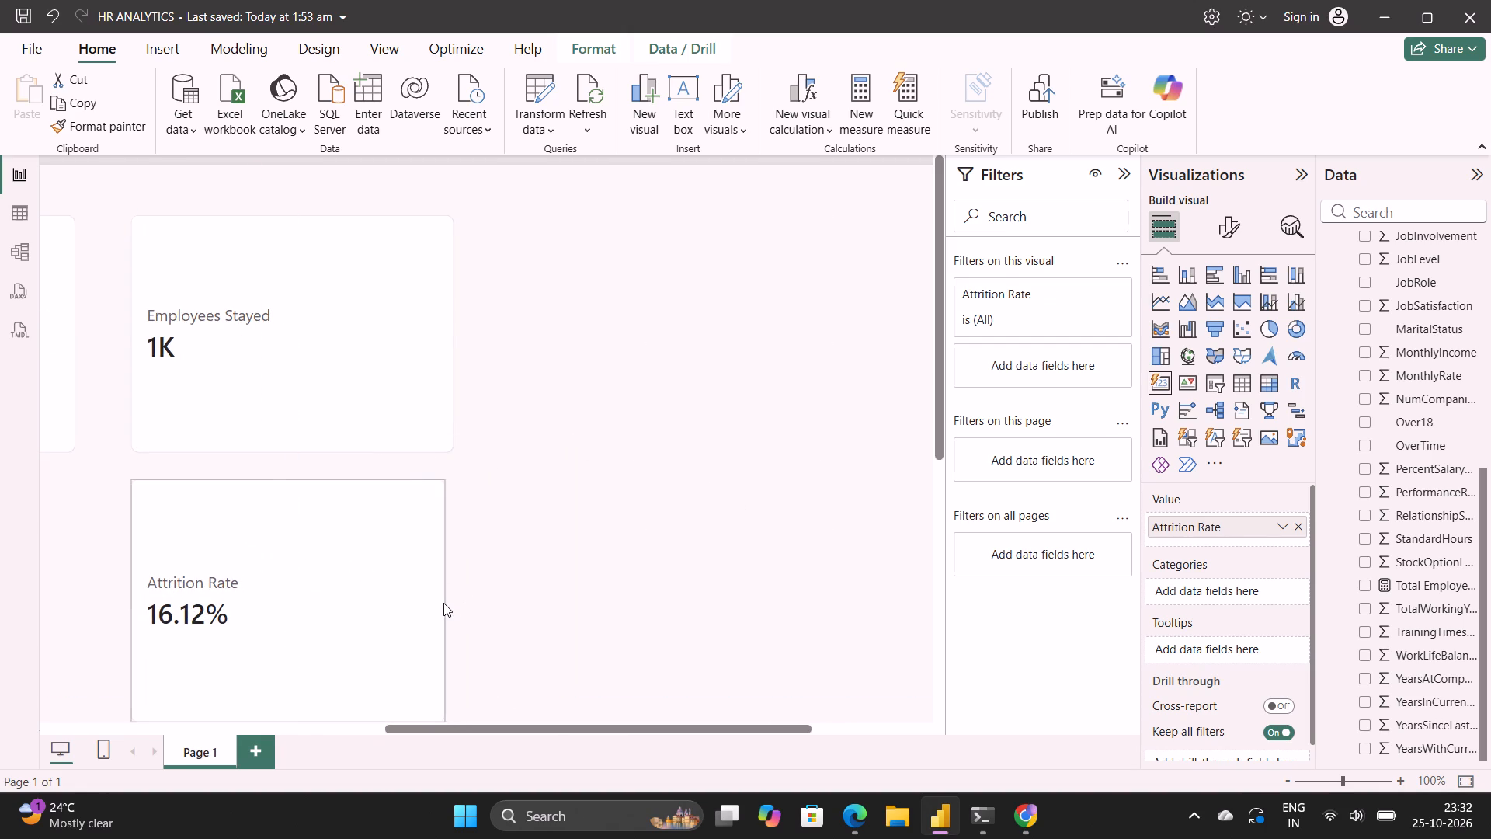
{"action": "left_click_drag", "start_coordinate": [443, 603], "coordinate": [449, 602]}
{"action": "left_click_drag", "start_coordinate": [294, 618], "coordinate": [657, 353]}
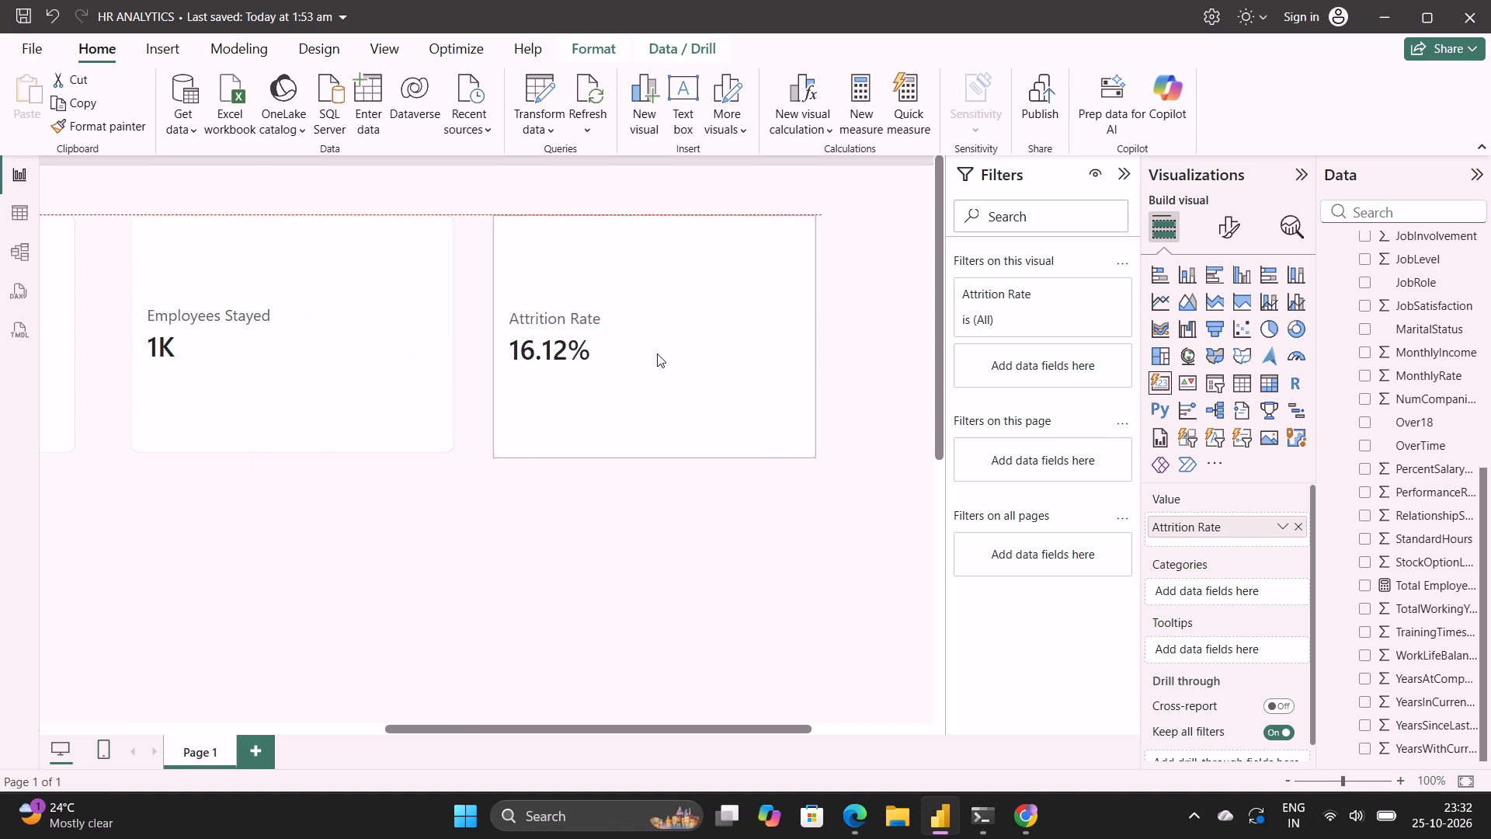
{"action": "left_click_drag", "start_coordinate": [657, 353], "coordinate": [675, 367]}
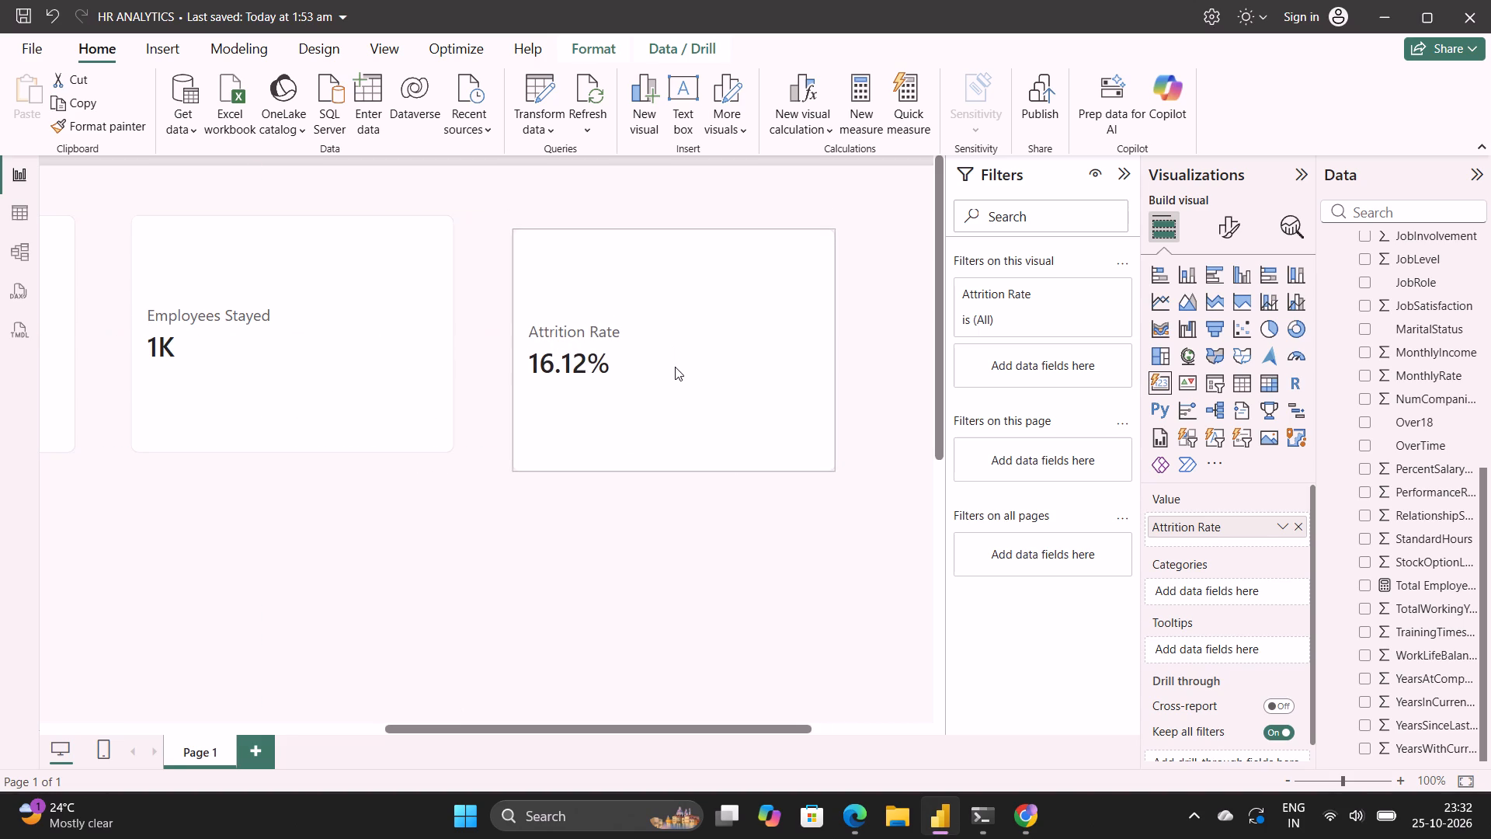
{"action": "left_click_drag", "start_coordinate": [675, 367], "coordinate": [674, 357]}
{"action": "left_click_drag", "start_coordinate": [673, 458], "coordinate": [673, 451]}
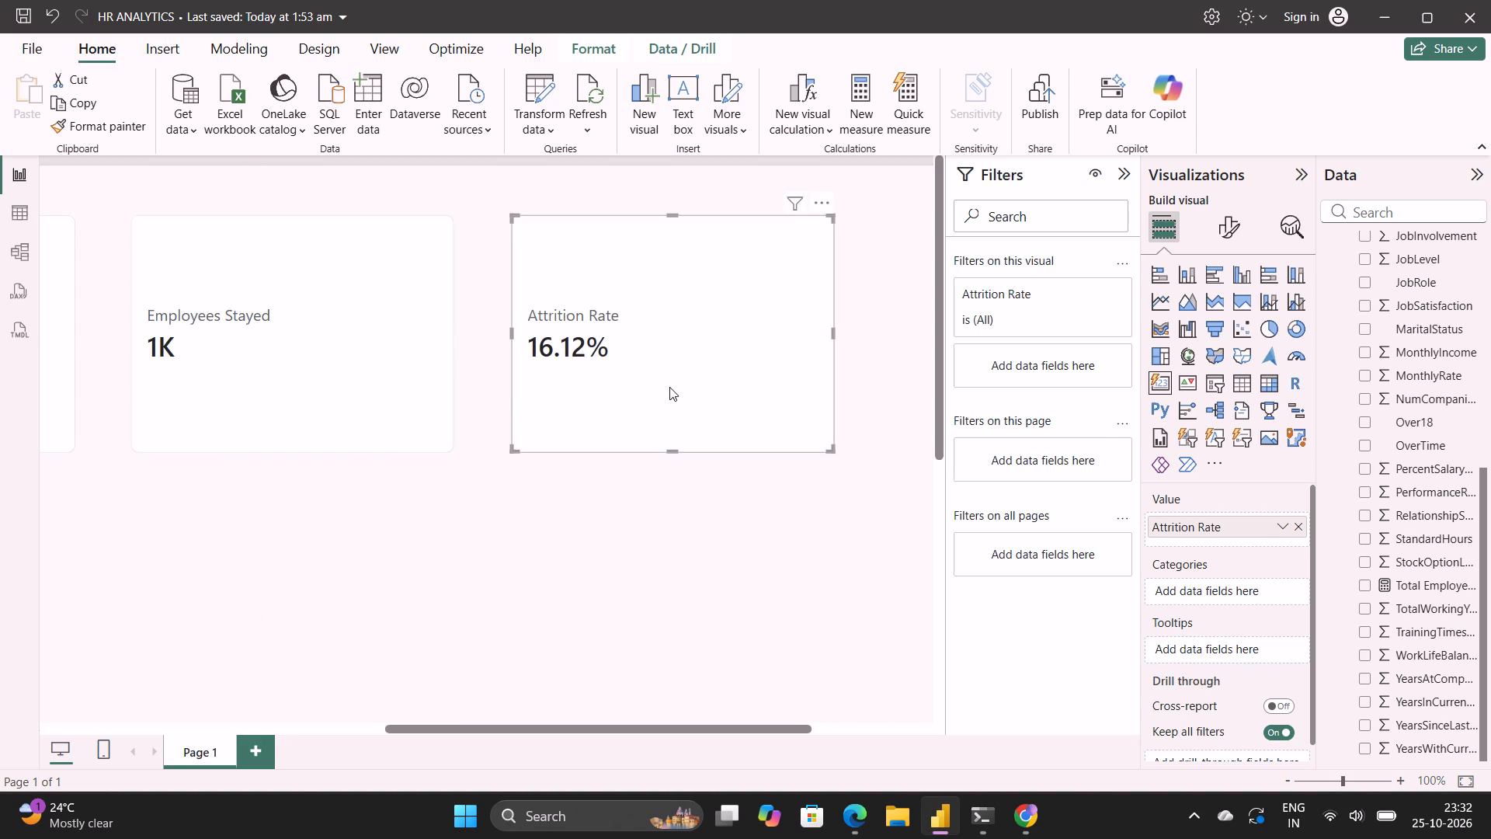
{"action": "scroll", "coordinate": [485, 681], "scroll_direction": "down", "scroll_amount": 1}
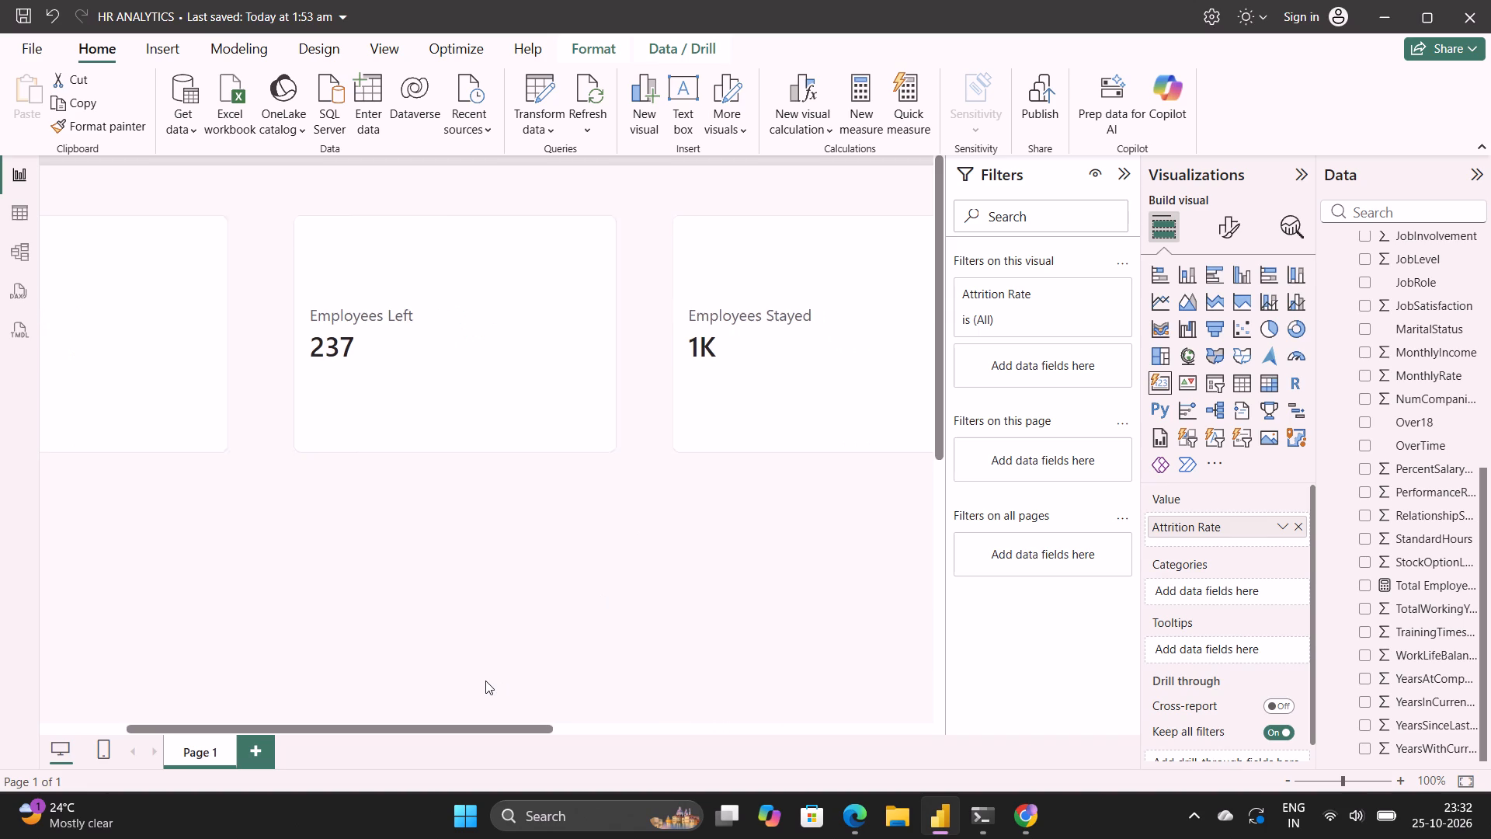
{"action": "scroll", "coordinate": [485, 681], "scroll_direction": "down", "scroll_amount": 1}
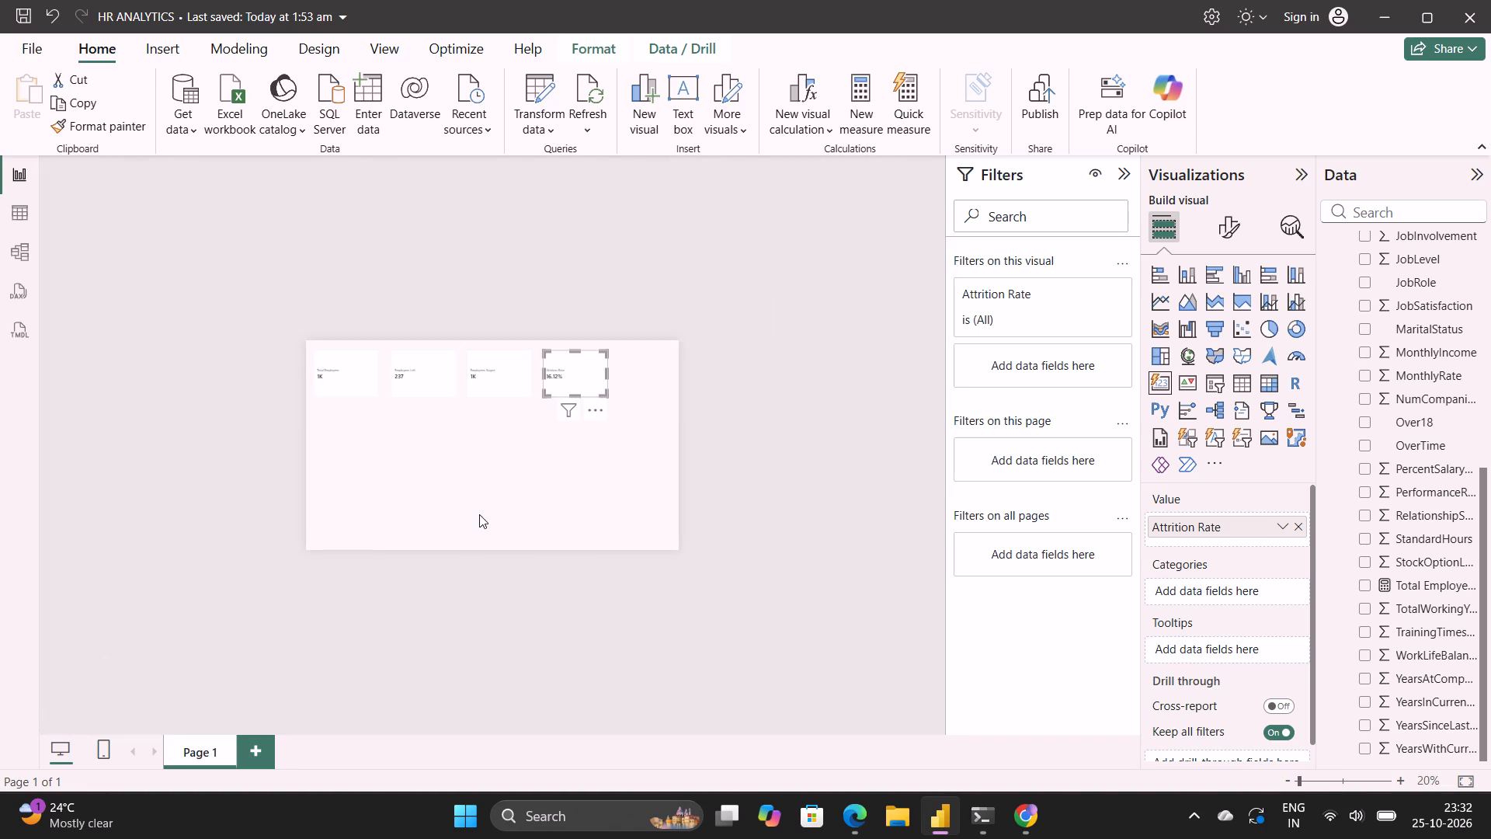
Nudge the Employees Left card slightly to even out its spacing from the neighbouring cards in the top row.
{"action": "left_click_drag", "start_coordinate": [442, 330], "coordinate": [435, 330]}
{"action": "left_click", "coordinate": [669, 315]}
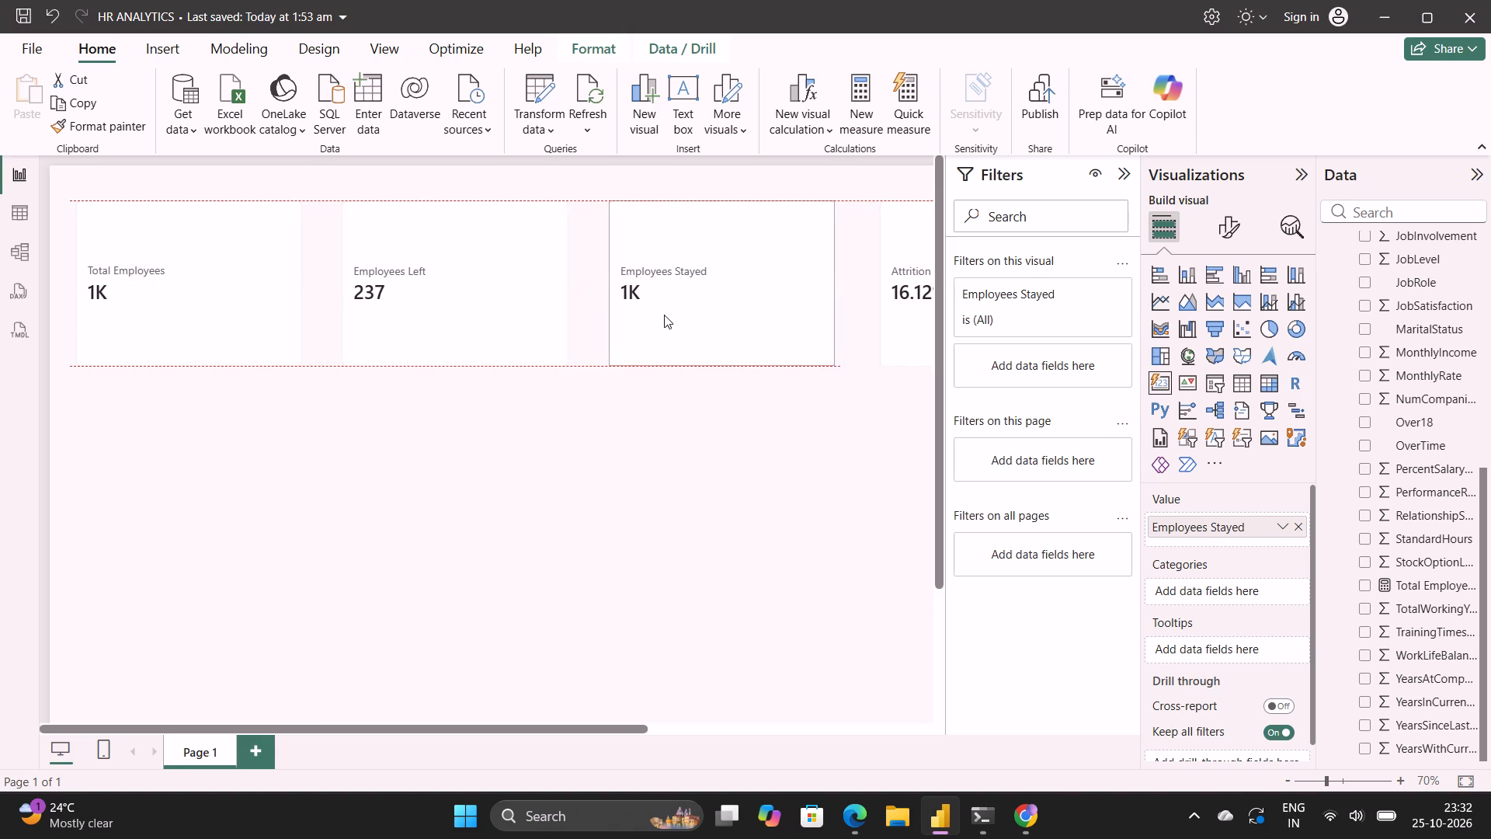
{"action": "scroll", "coordinate": [737, 454], "scroll_direction": "left", "scroll_amount": 2}
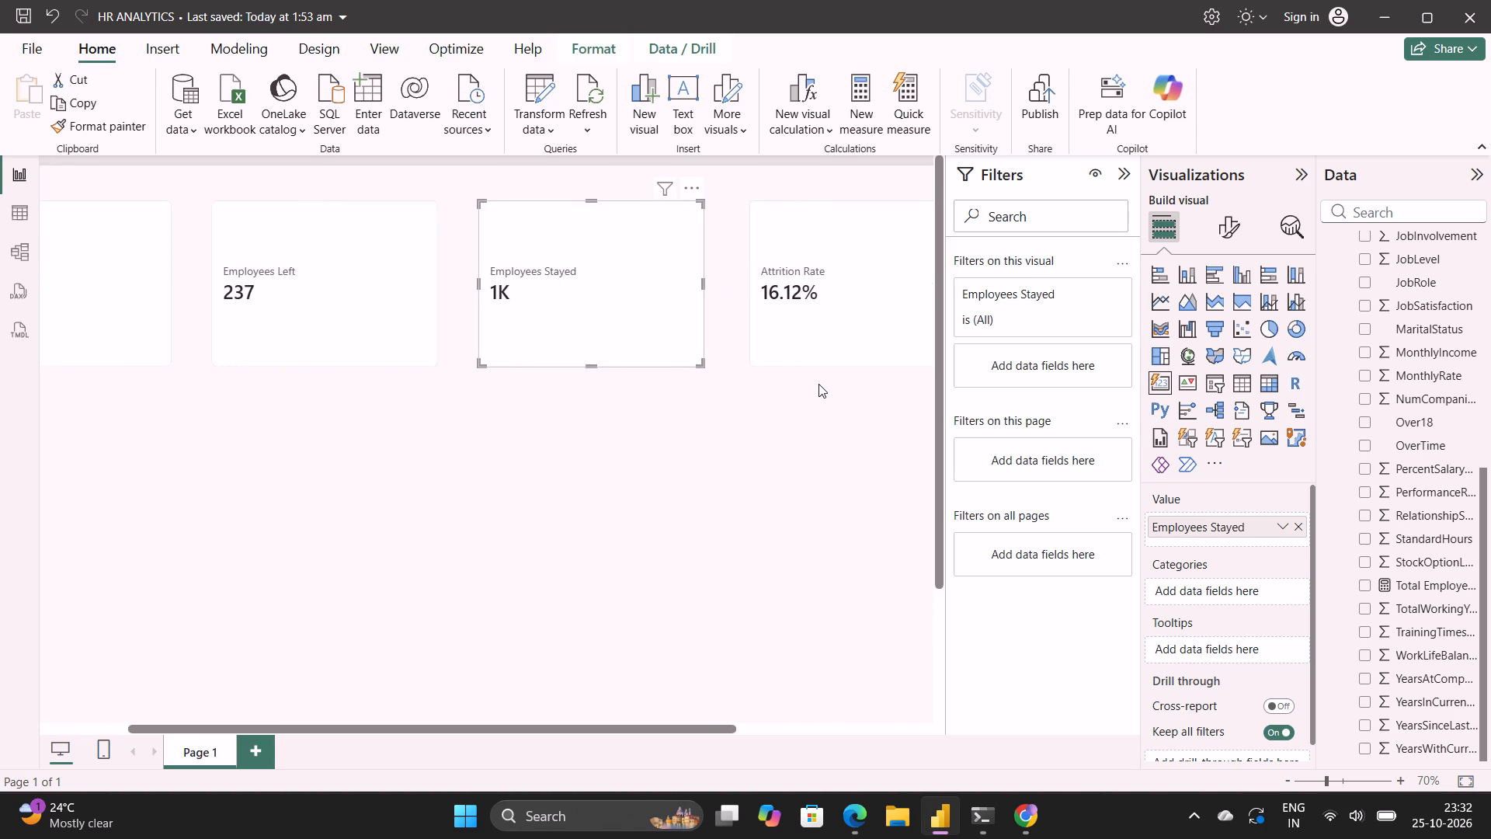
{"action": "scroll", "coordinate": [818, 384], "scroll_direction": "left", "scroll_amount": 1}
{"action": "double_click", "coordinate": [732, 318]}
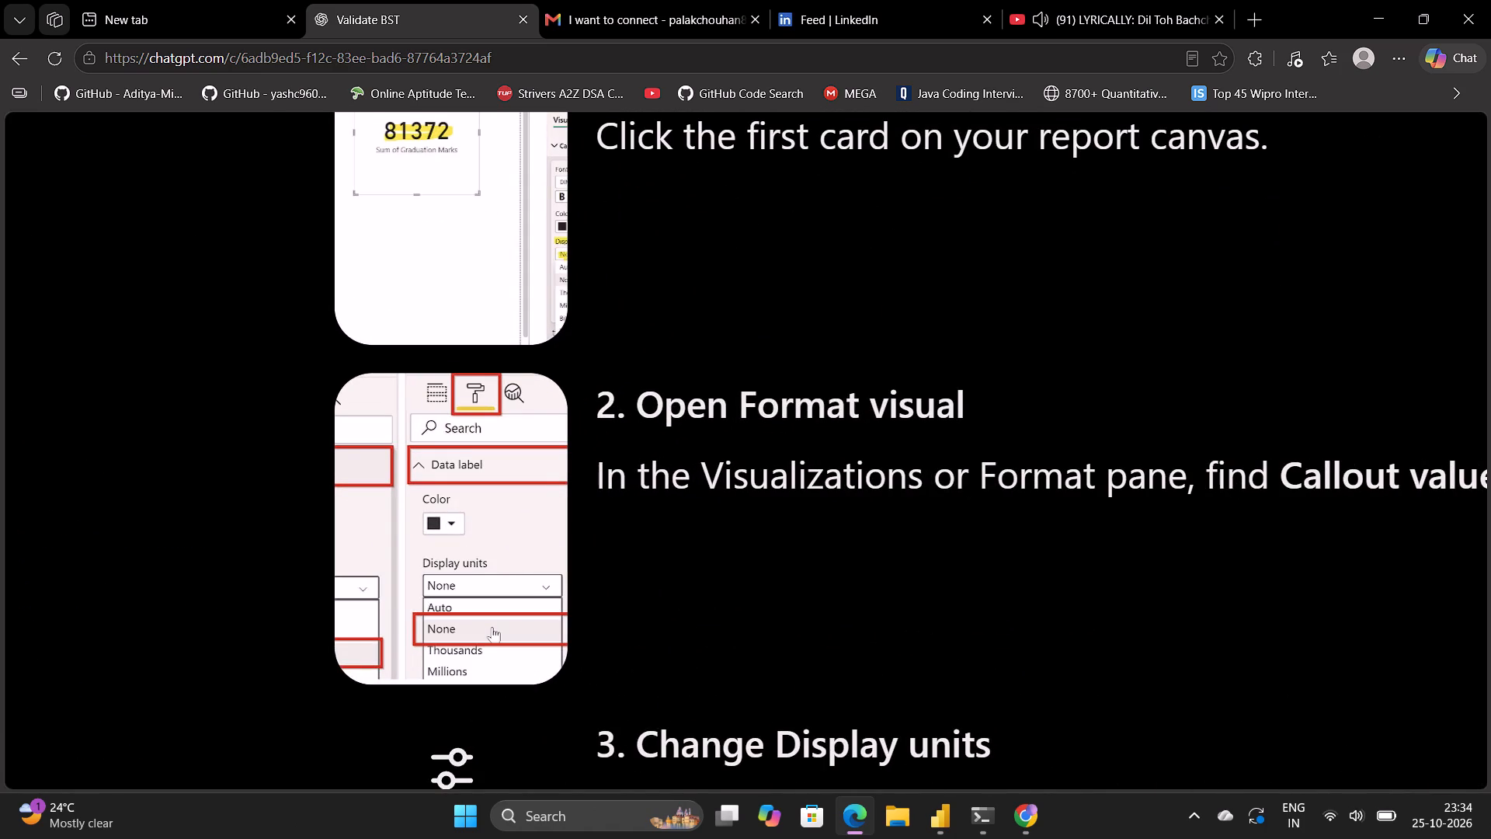
{"action": "scroll", "coordinate": [897, 555], "scroll_direction": "left", "scroll_amount": 1}
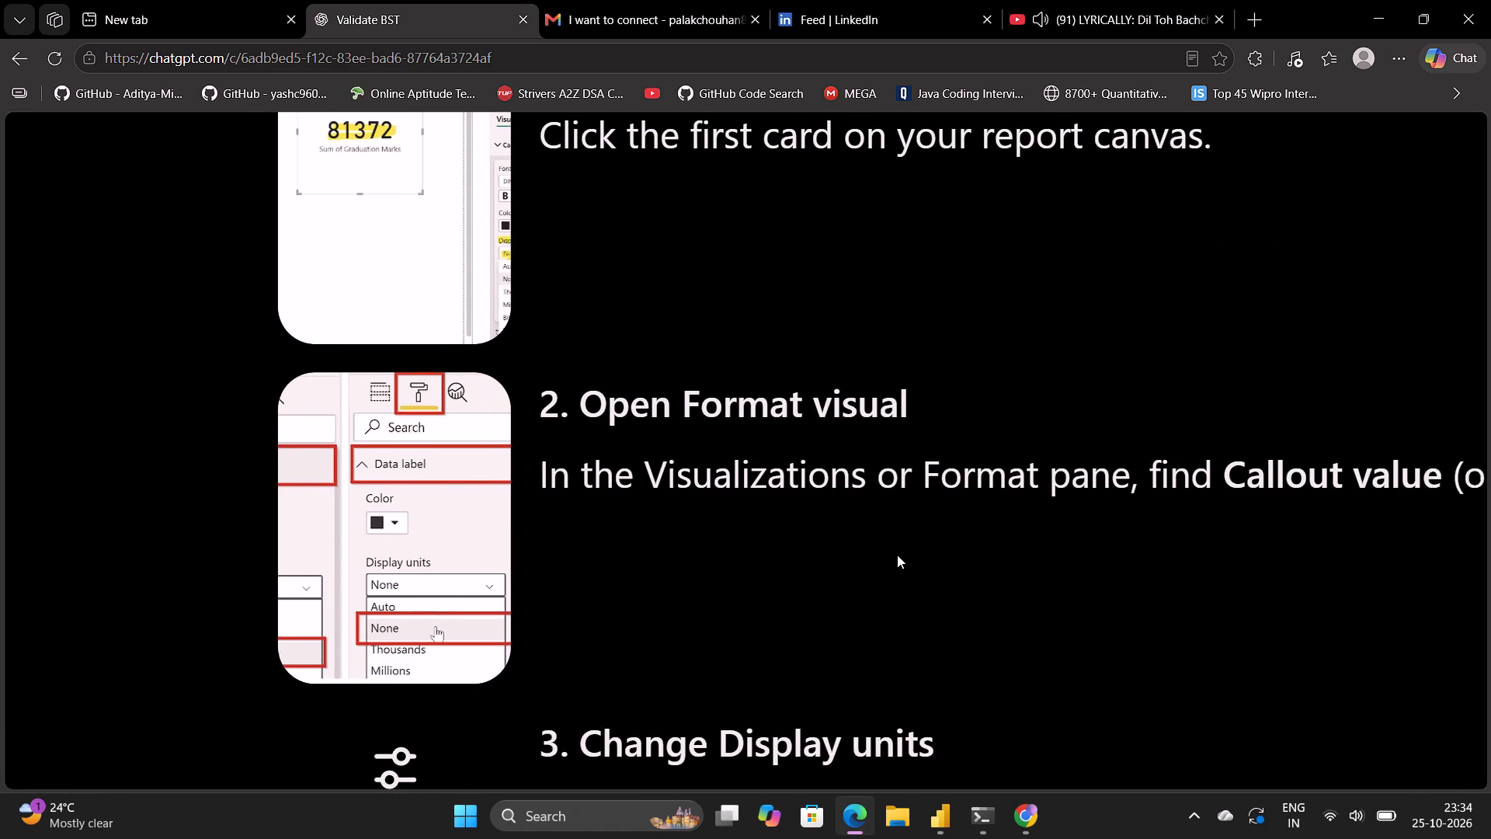
{"action": "scroll", "coordinate": [897, 555], "scroll_direction": "left", "scroll_amount": 1}
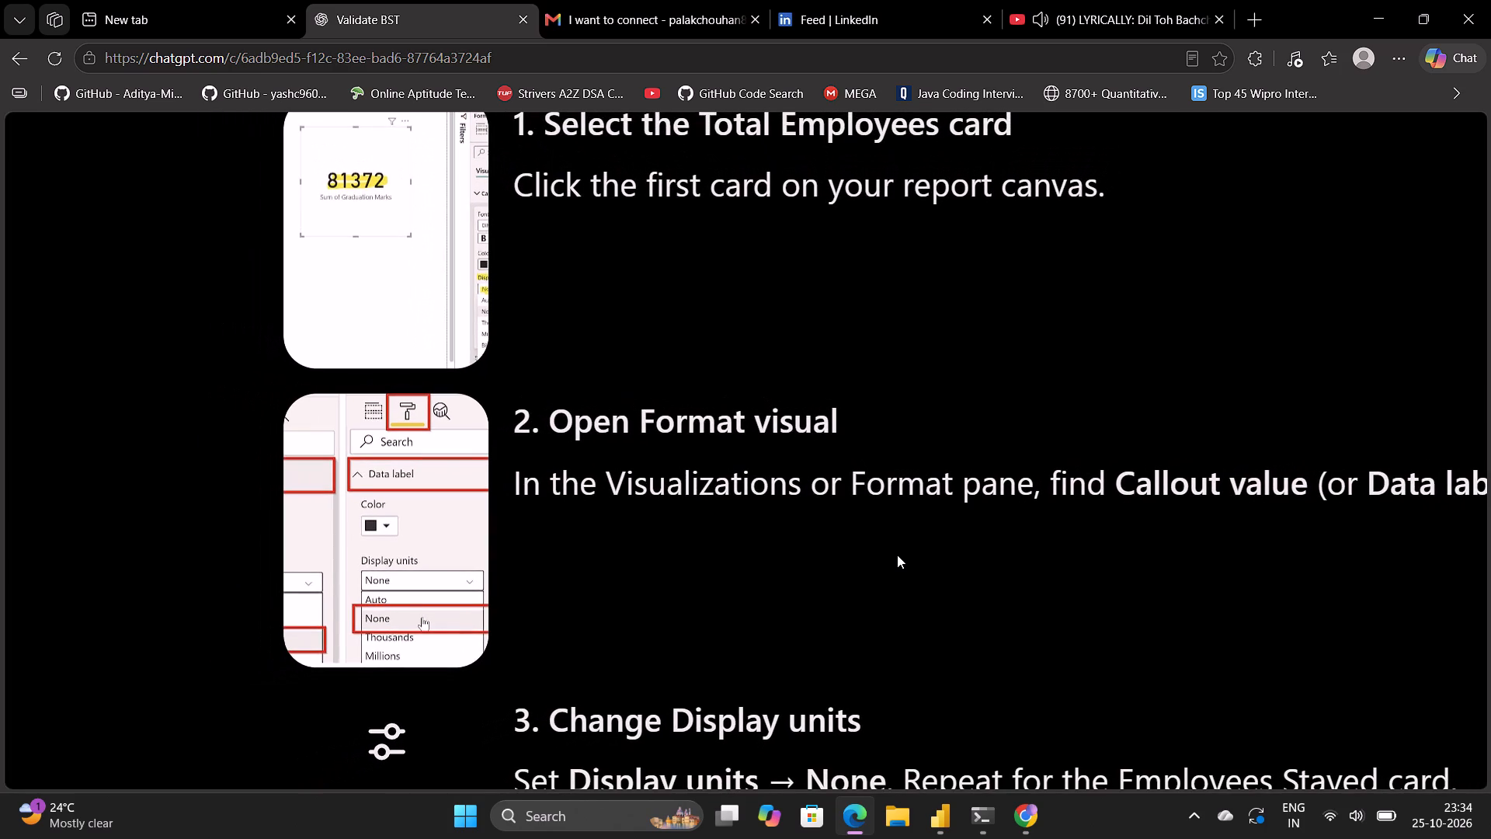
{"action": "scroll", "coordinate": [897, 555], "scroll_direction": "left", "scroll_amount": 1}
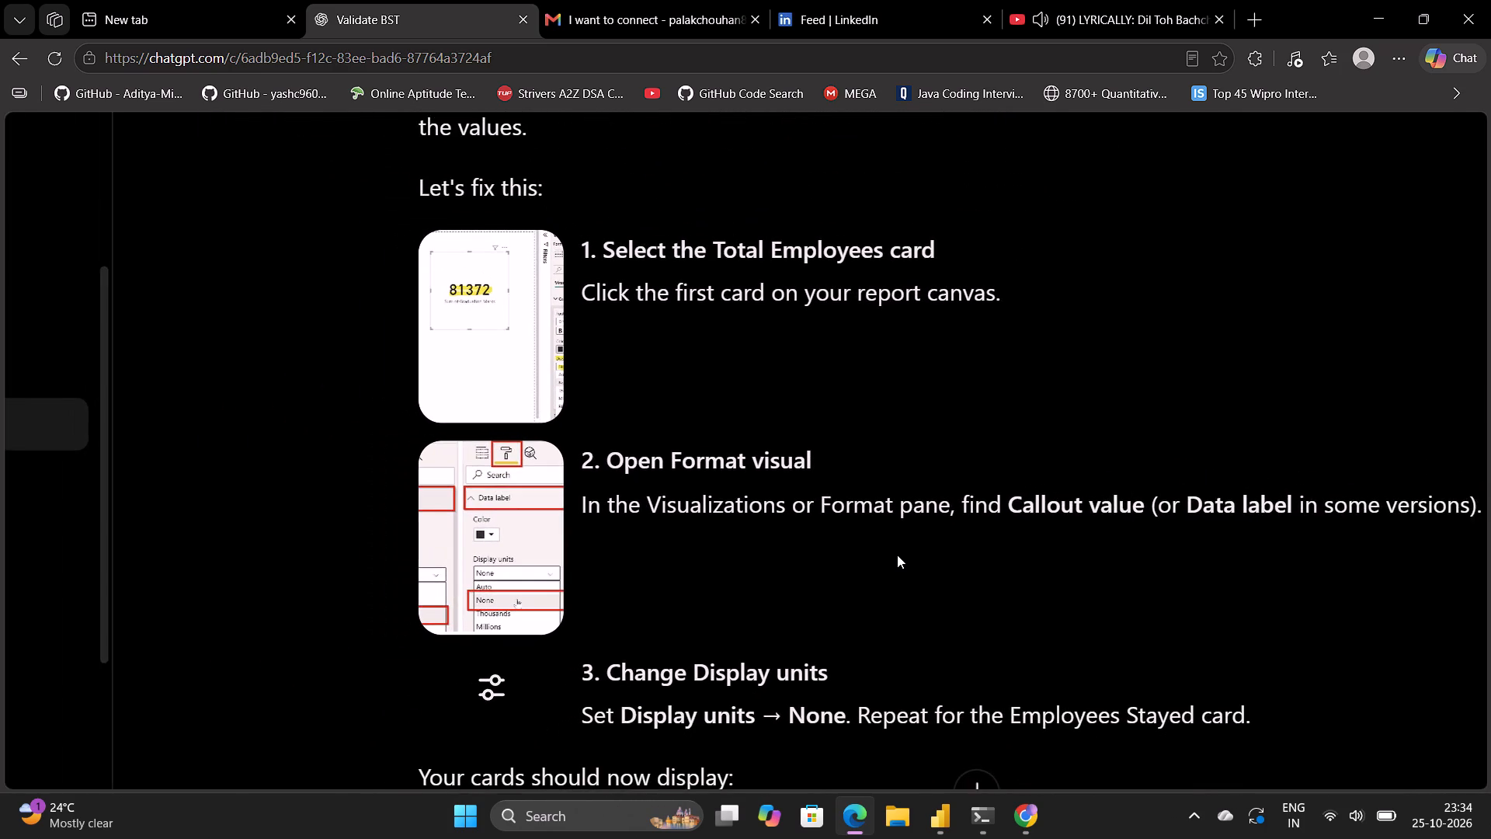
{"action": "scroll", "coordinate": [897, 555], "scroll_direction": "left", "scroll_amount": 1}
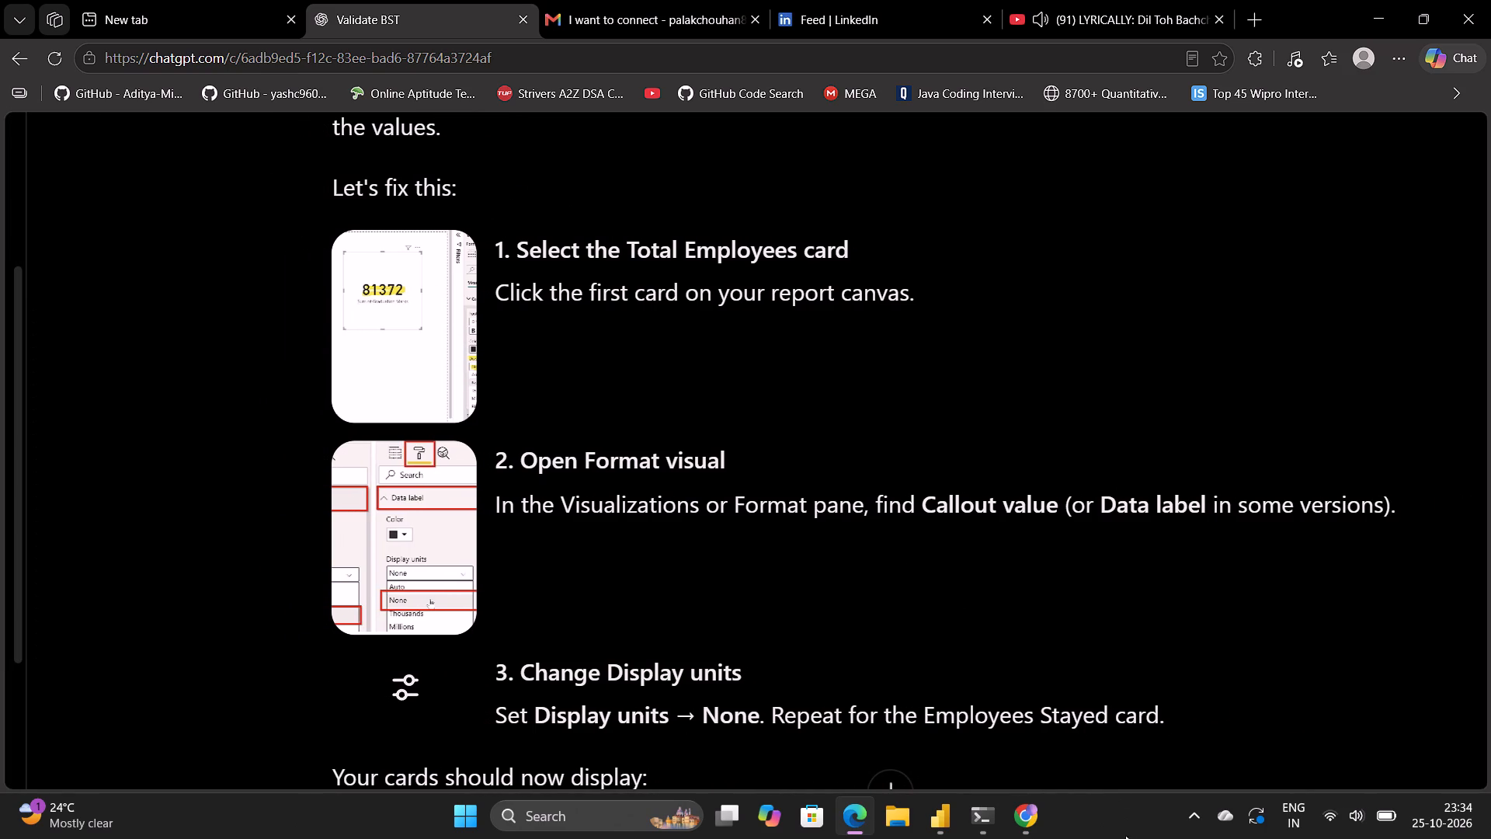
Switch to Power BI, select the Total Employees card and look through its visual and general formatting options for display units.
{"action": "left_click", "coordinate": [948, 837]}
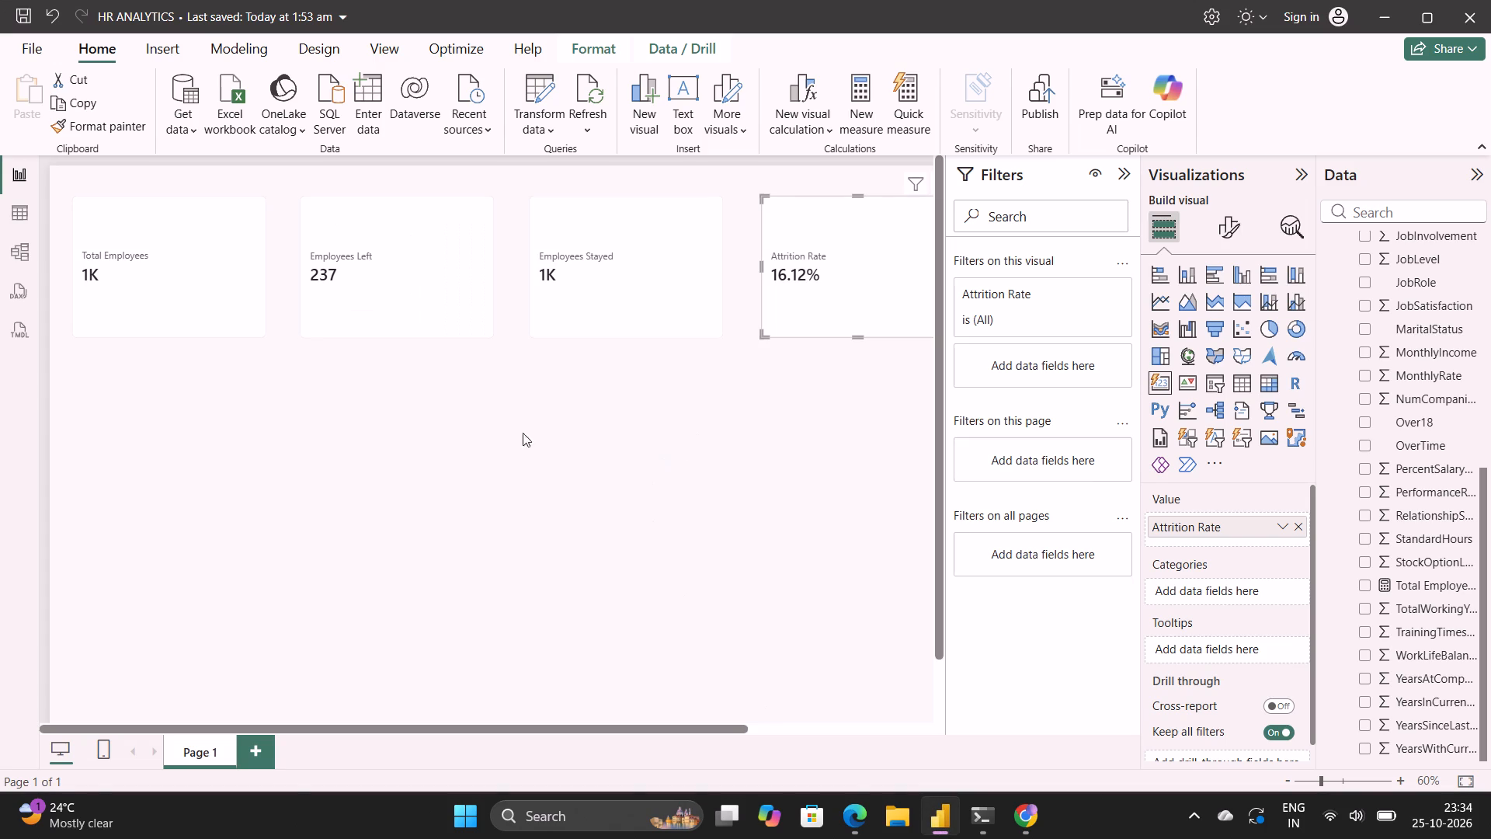
{"action": "left_click", "coordinate": [221, 286]}
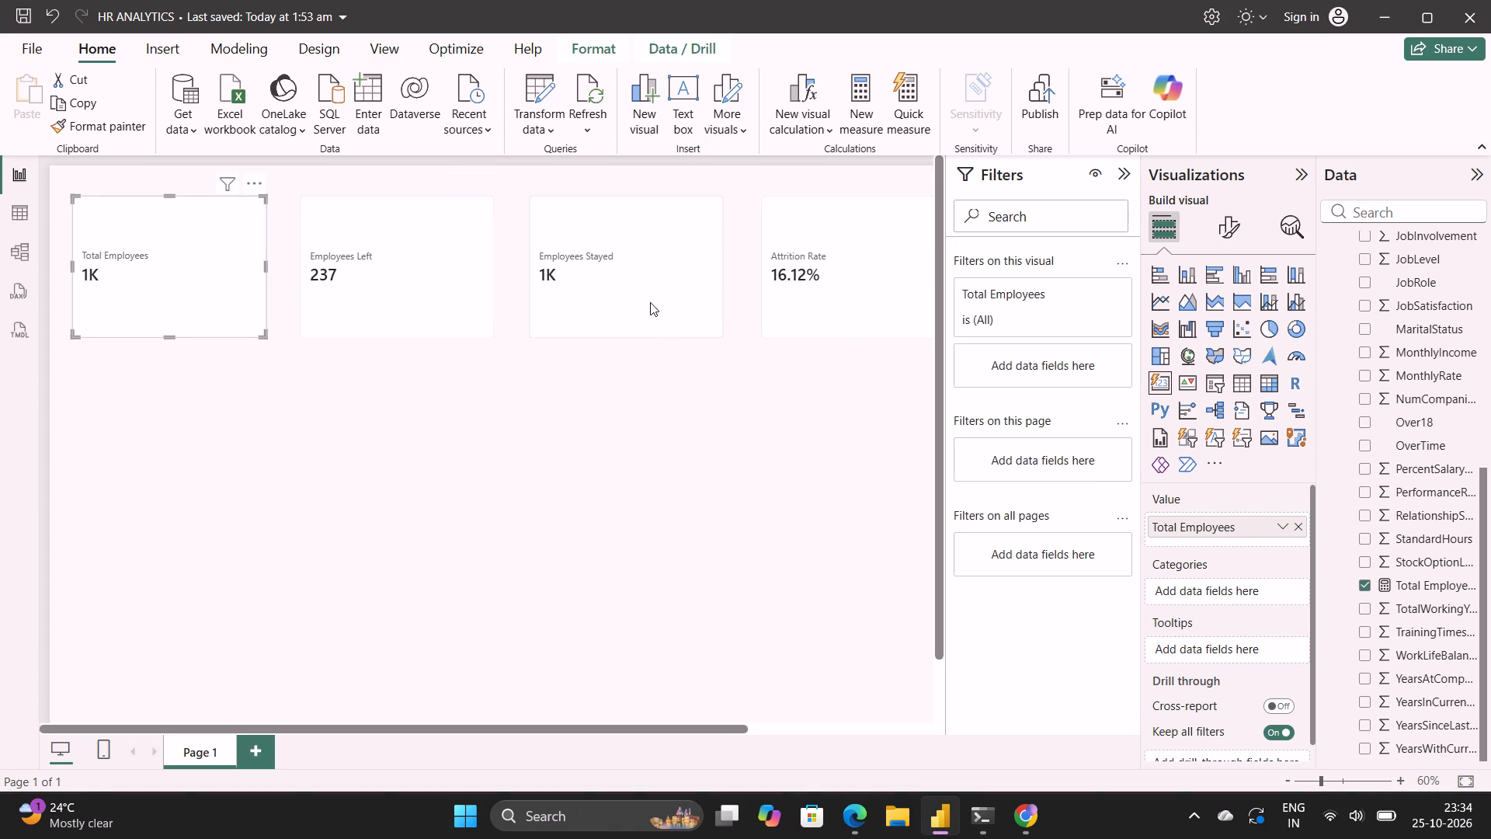
{"action": "left_click", "coordinate": [1233, 230]}
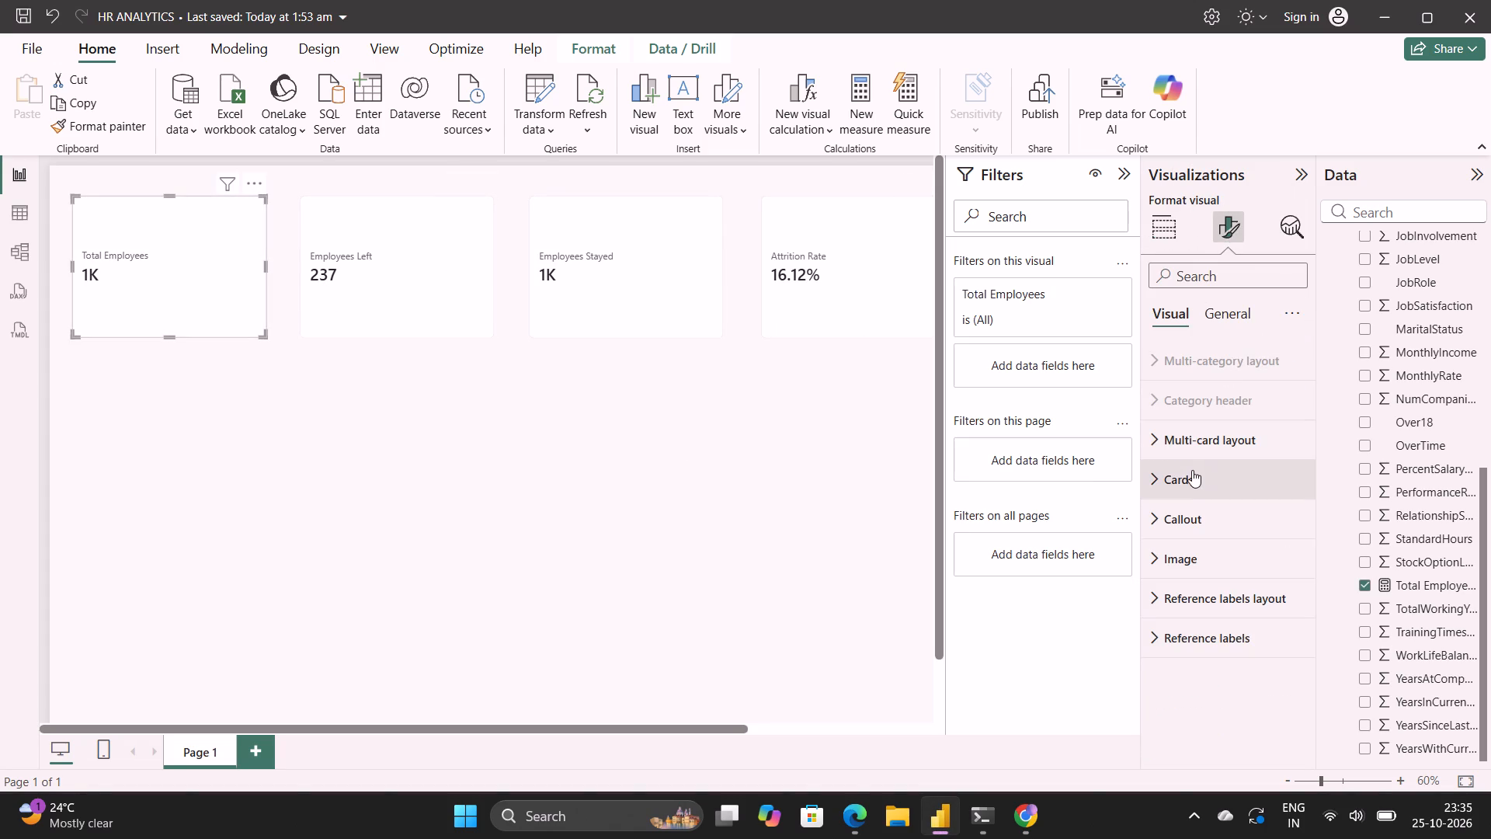
{"action": "left_click", "coordinate": [1234, 319]}
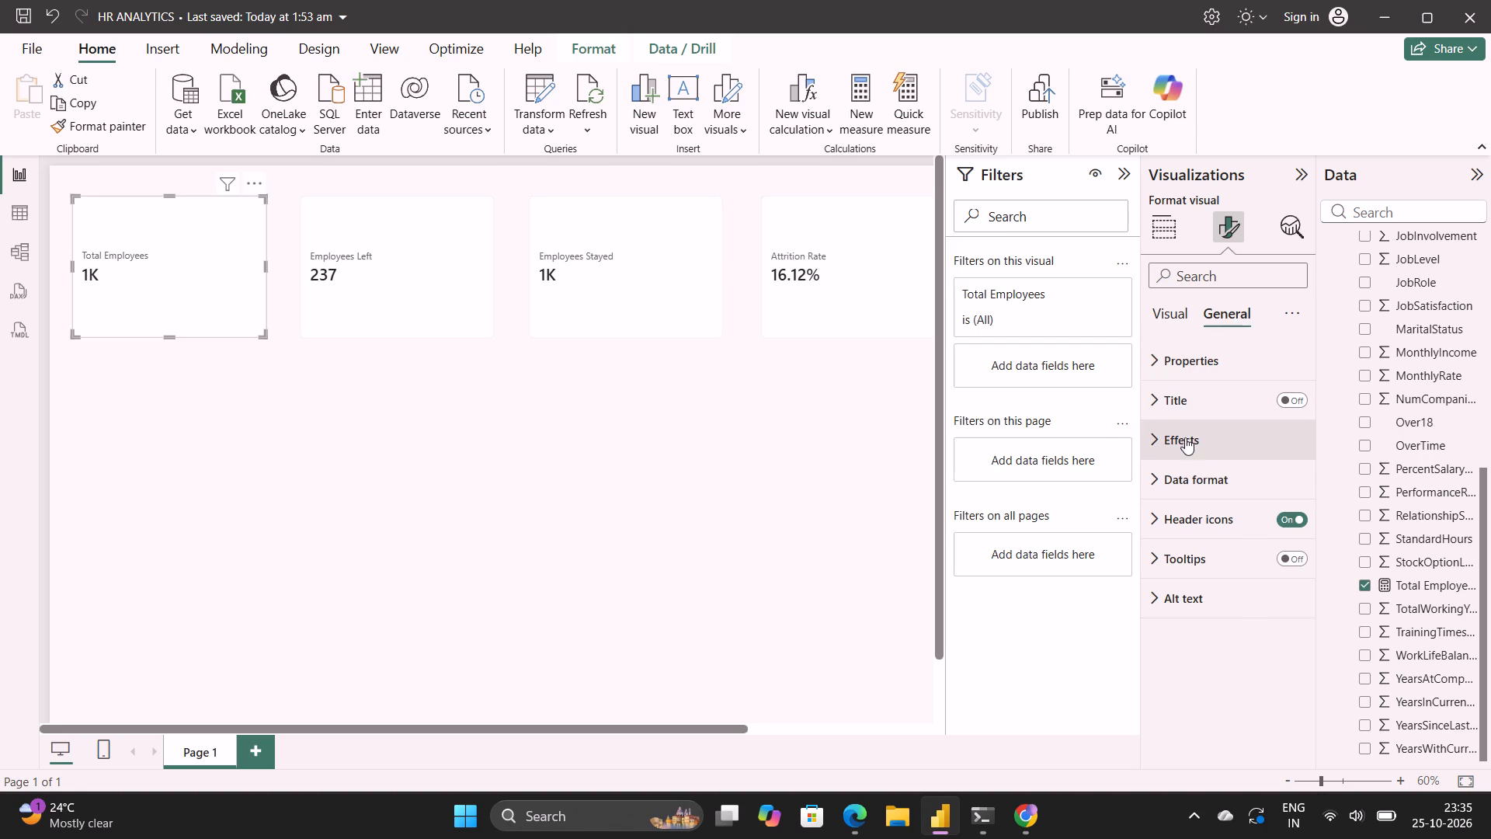
{"action": "left_click", "coordinate": [1163, 315]}
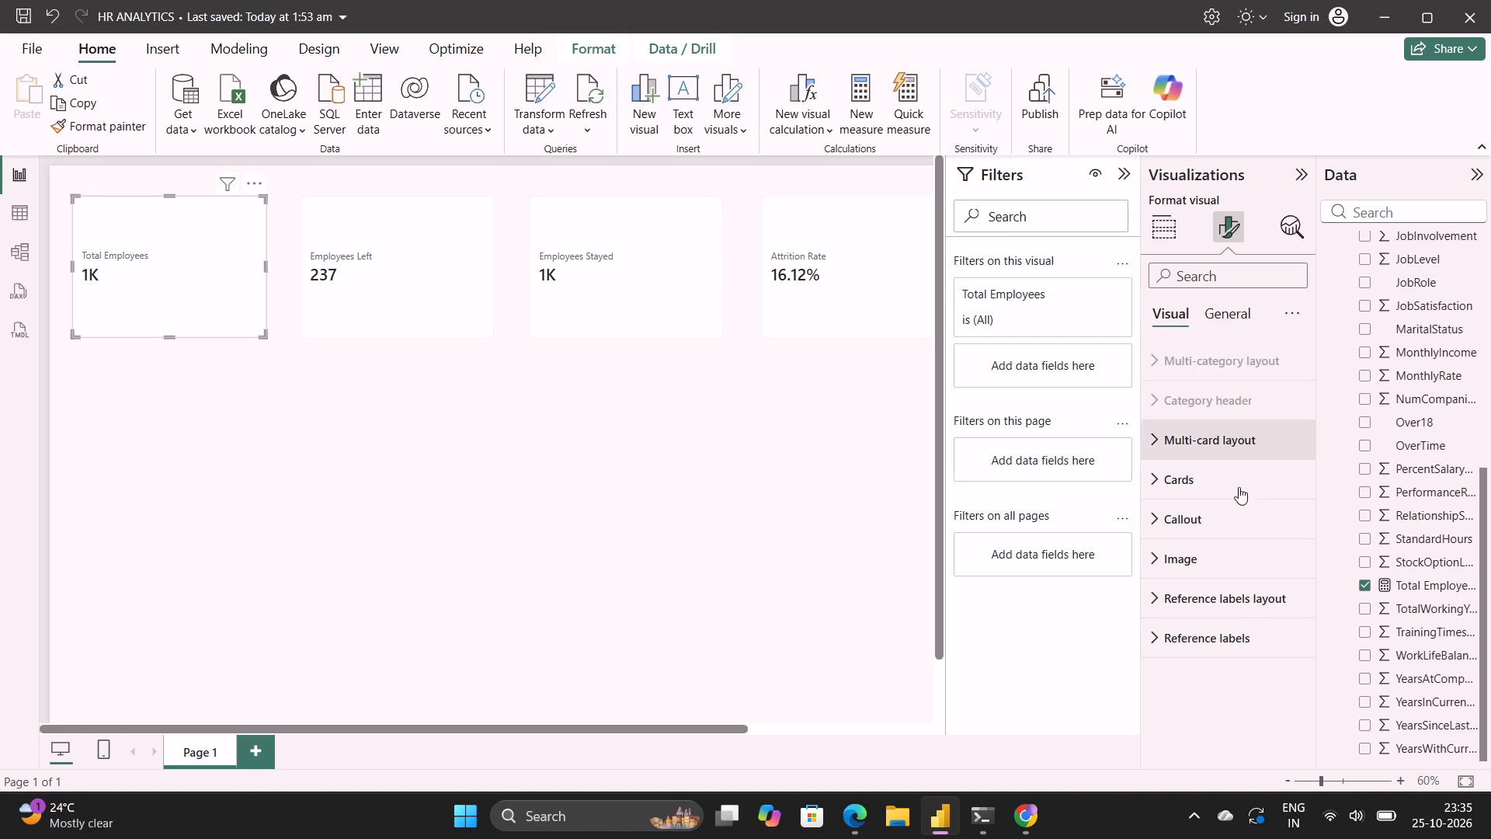
{"action": "left_click", "coordinate": [1225, 313]}
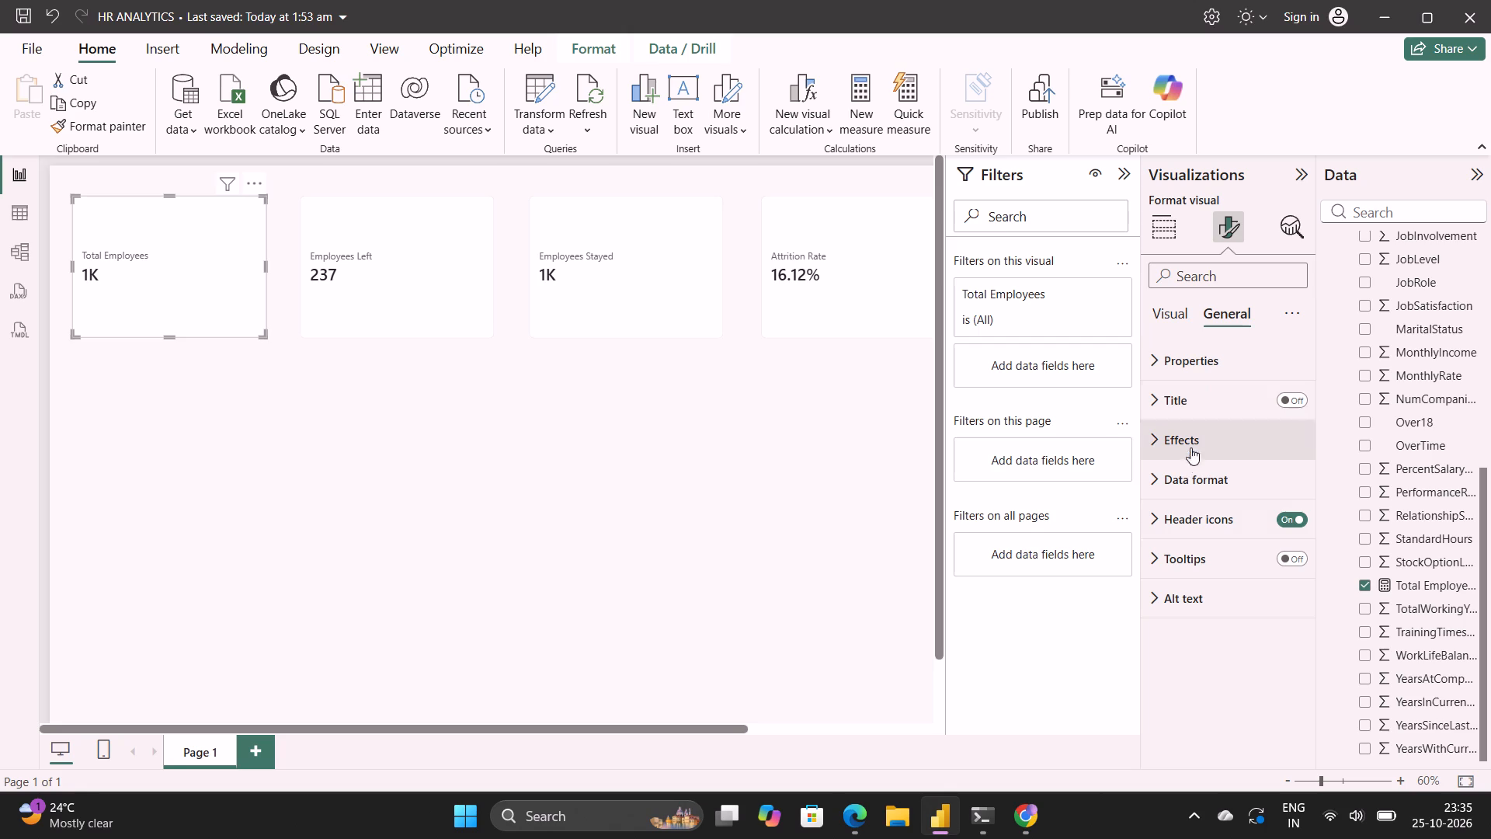
{"action": "left_click", "coordinate": [1192, 482]}
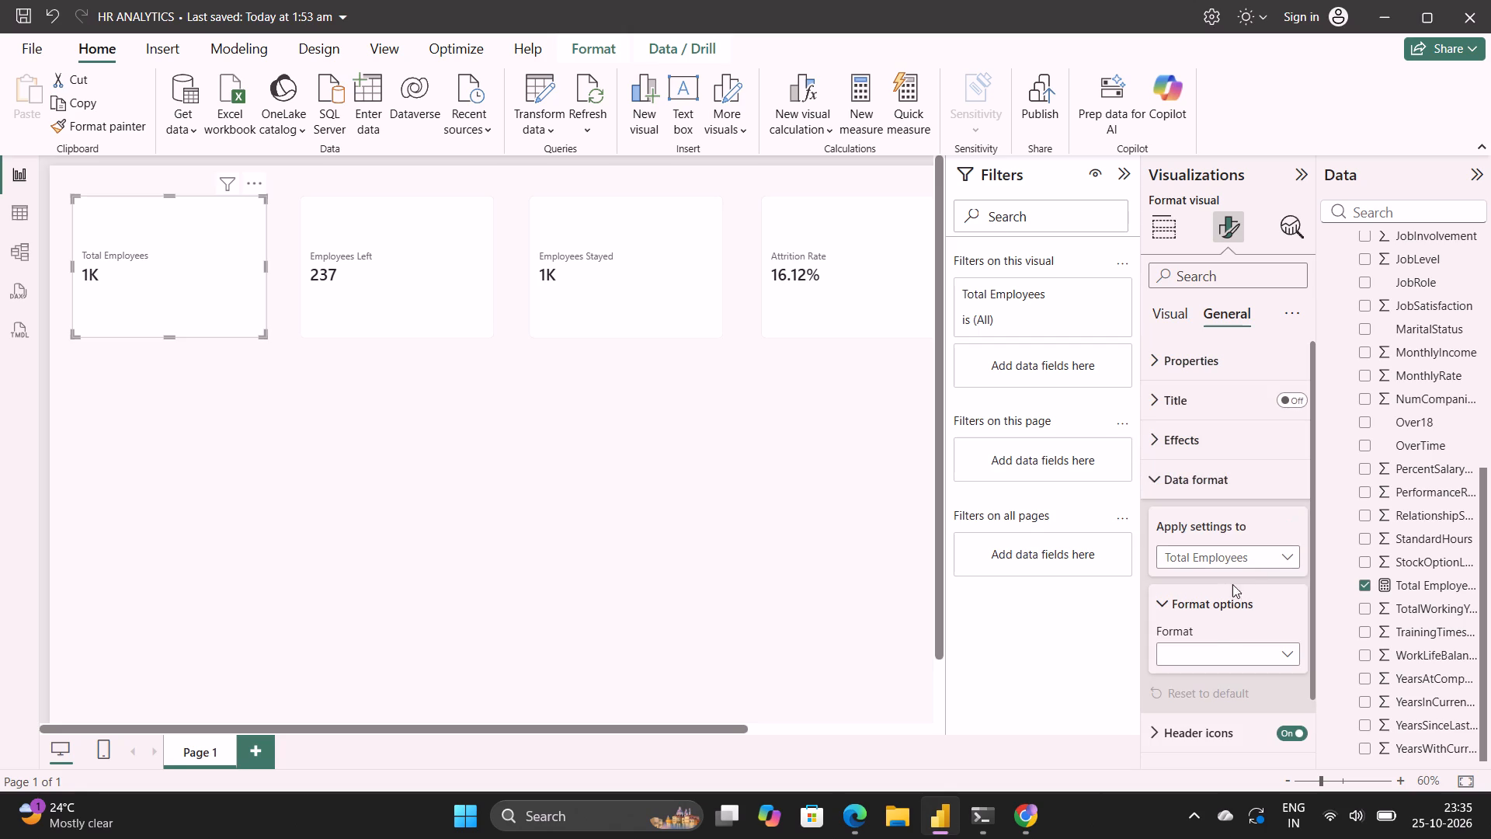
{"action": "left_click", "coordinate": [1183, 492]}
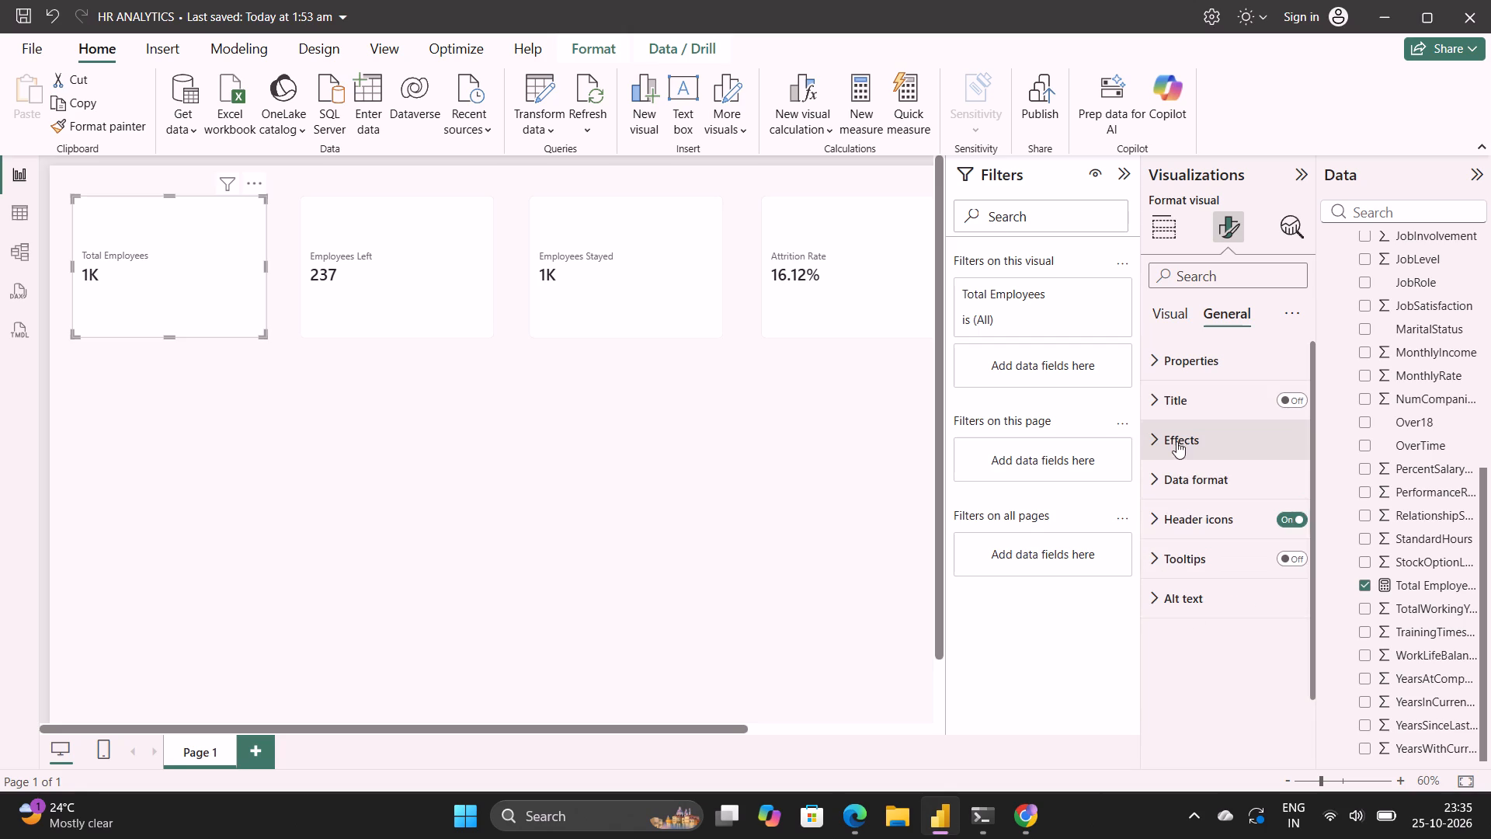
{"action": "left_click", "coordinate": [1174, 425]}
{"action": "left_click", "coordinate": [1174, 425]}
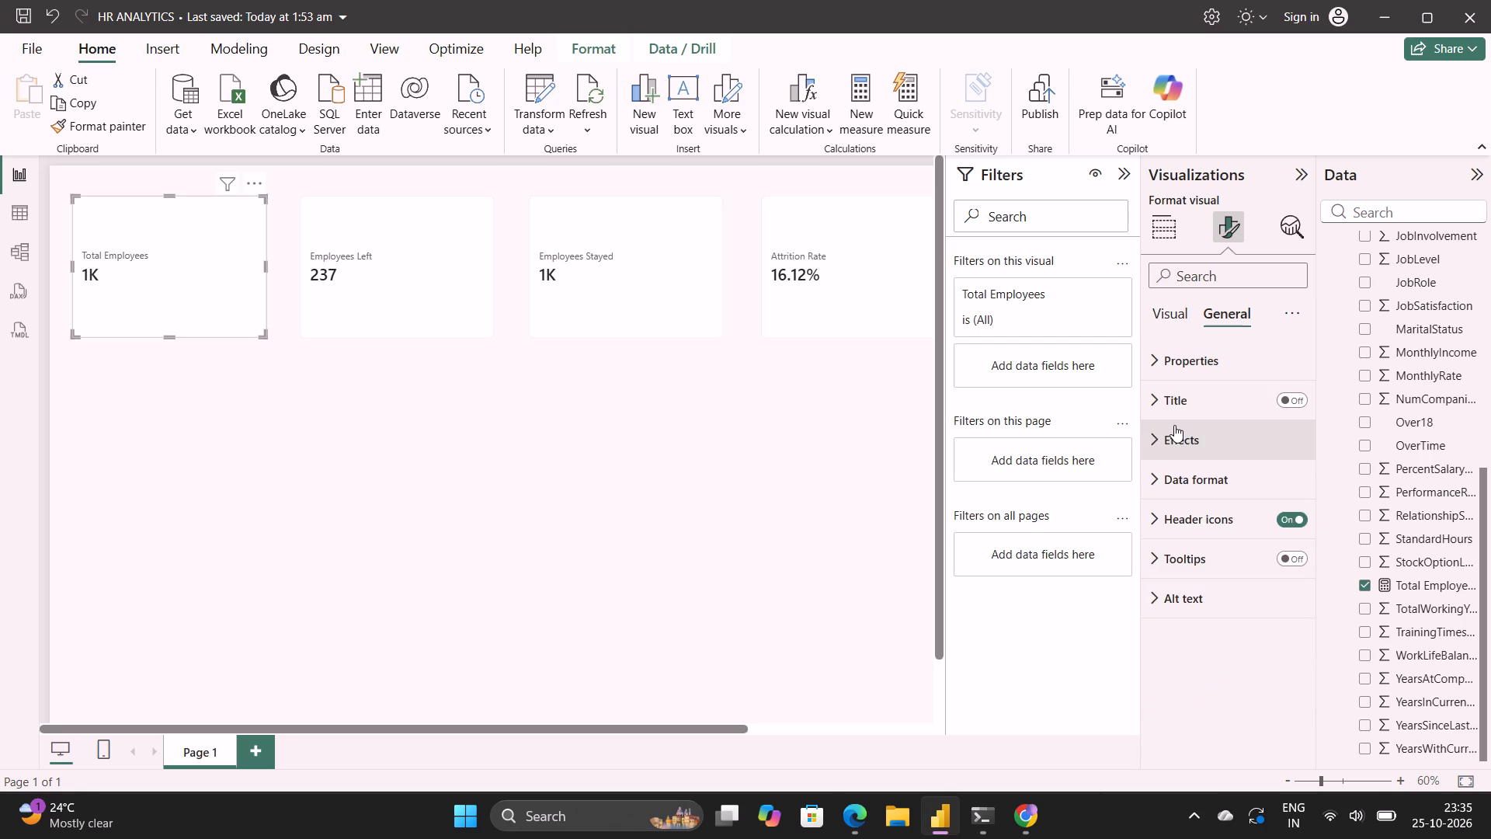
{"action": "left_click", "coordinate": [1170, 370]}
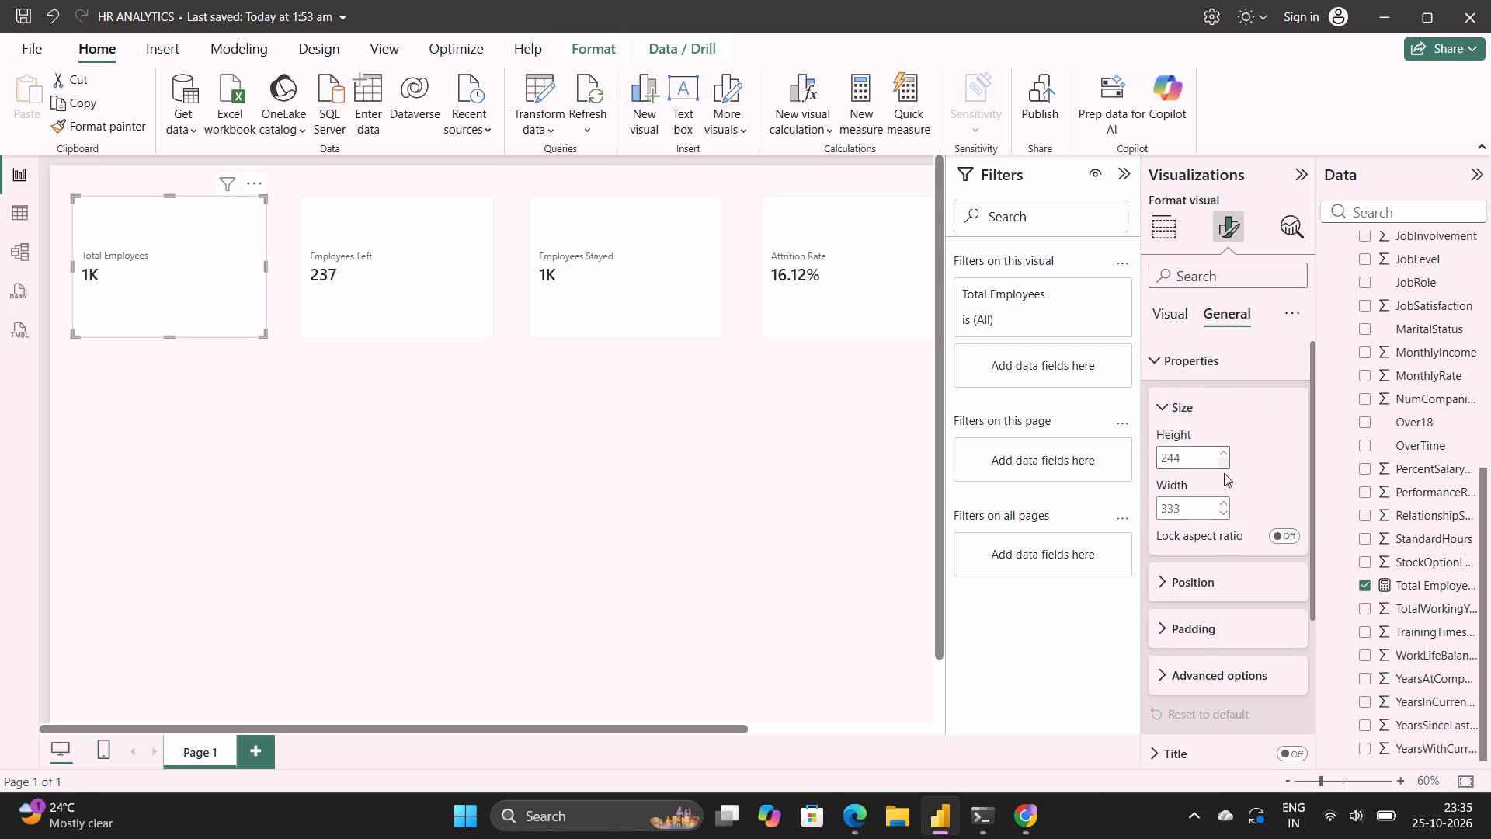
{"action": "scroll", "coordinate": [1217, 556], "scroll_direction": "down", "scroll_amount": 5}
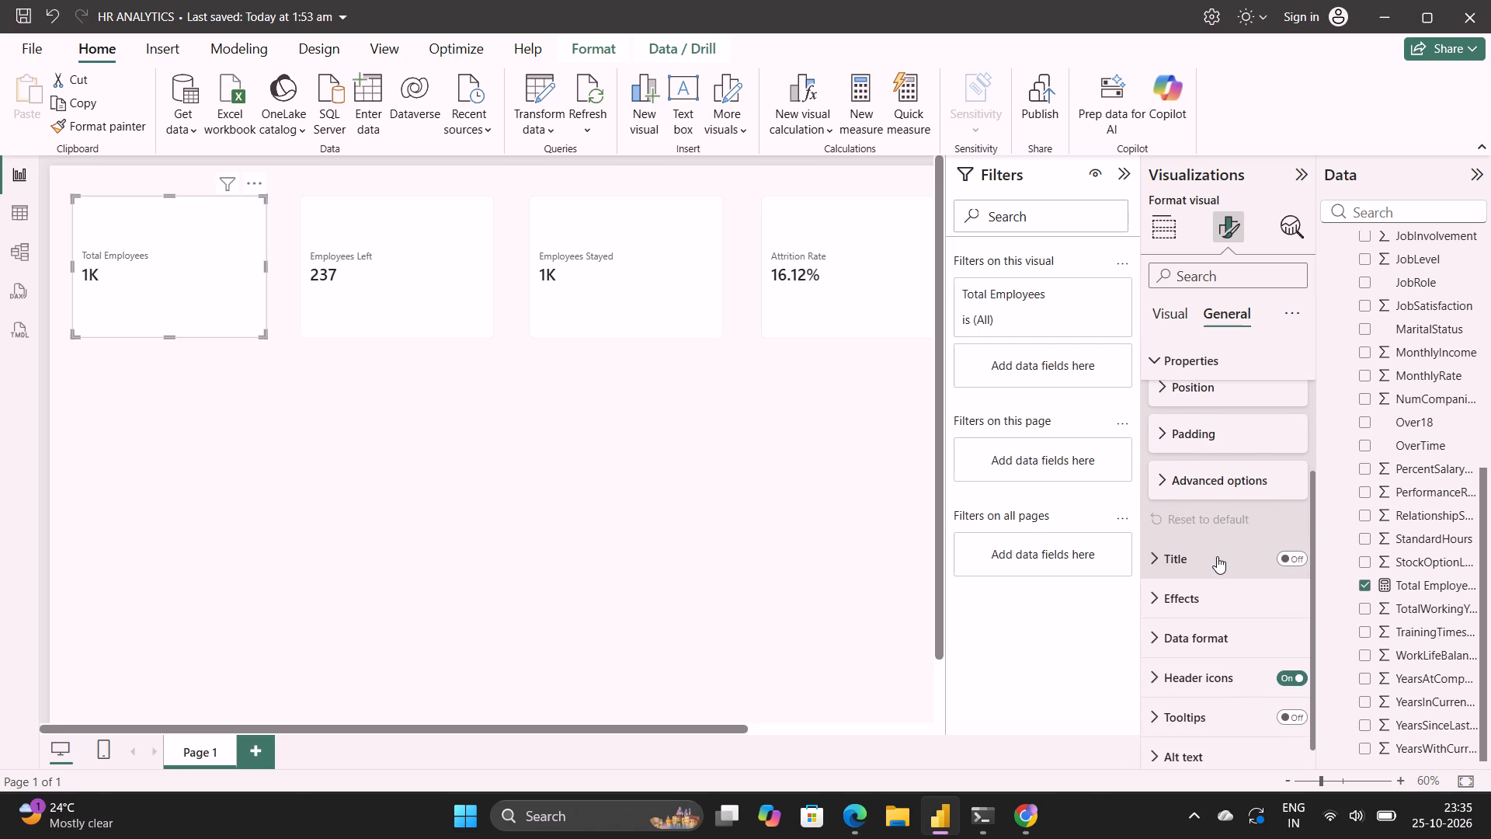
Recheck ChatGPT's display-units instructions in Edge, and return to Power BI to inspect the Total Employees card's visual formatting and analytics options.
{"action": "left_click", "coordinate": [853, 832]}
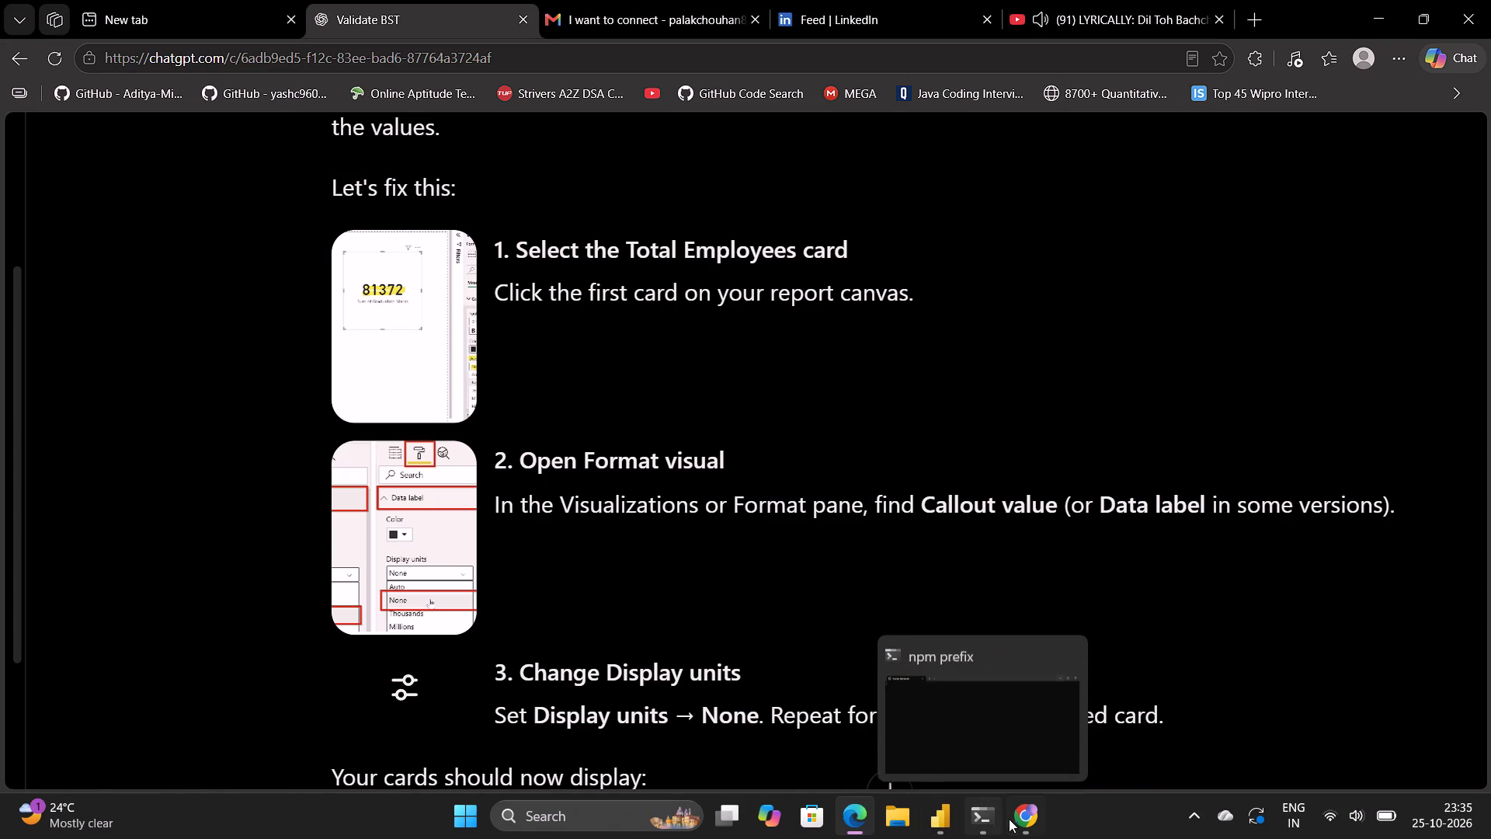
{"action": "left_click", "coordinate": [940, 820]}
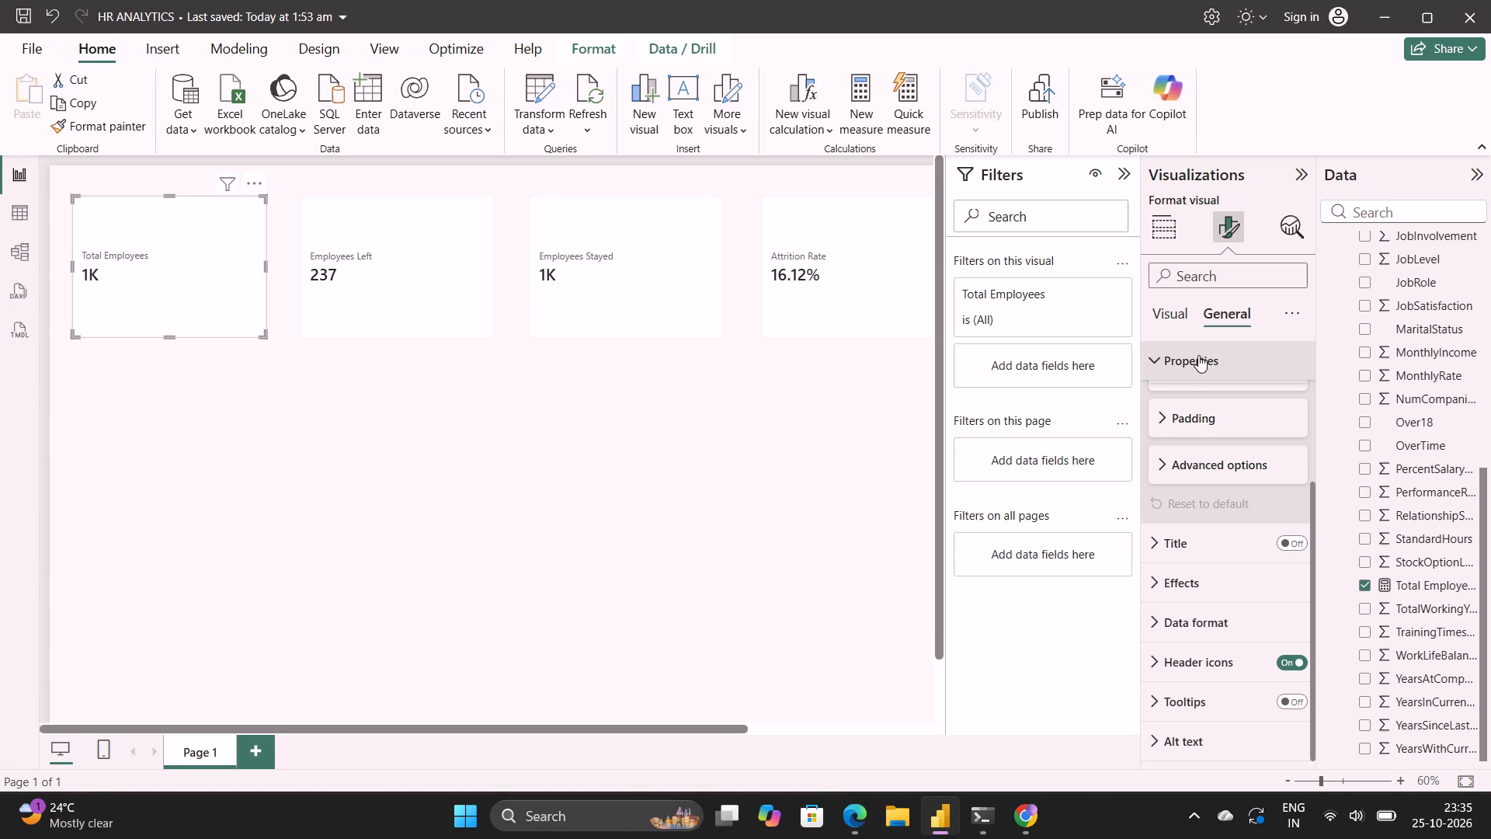
{"action": "left_click", "coordinate": [1169, 308]}
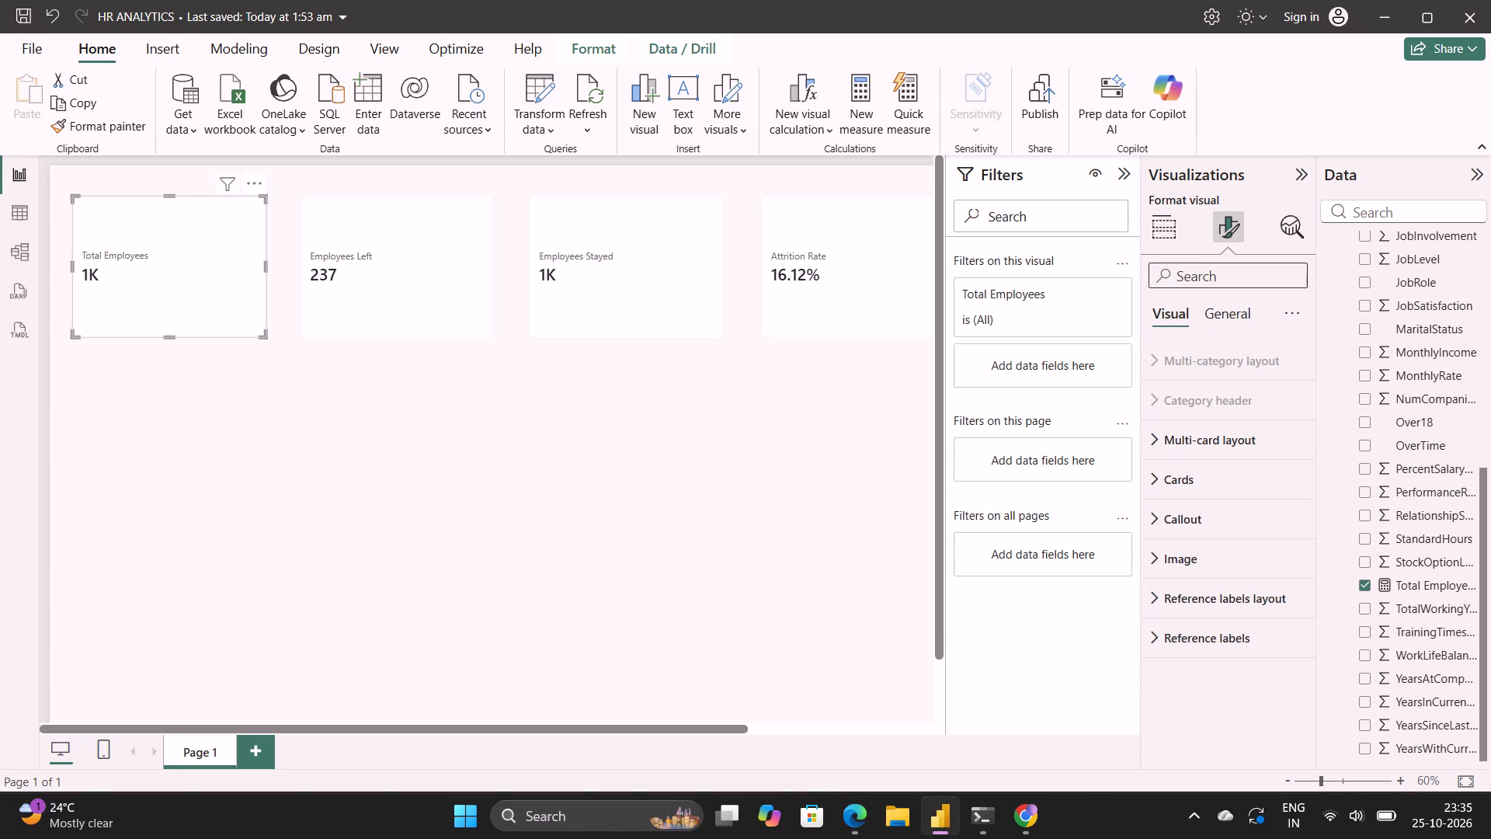
{"action": "left_click", "coordinate": [1294, 221]}
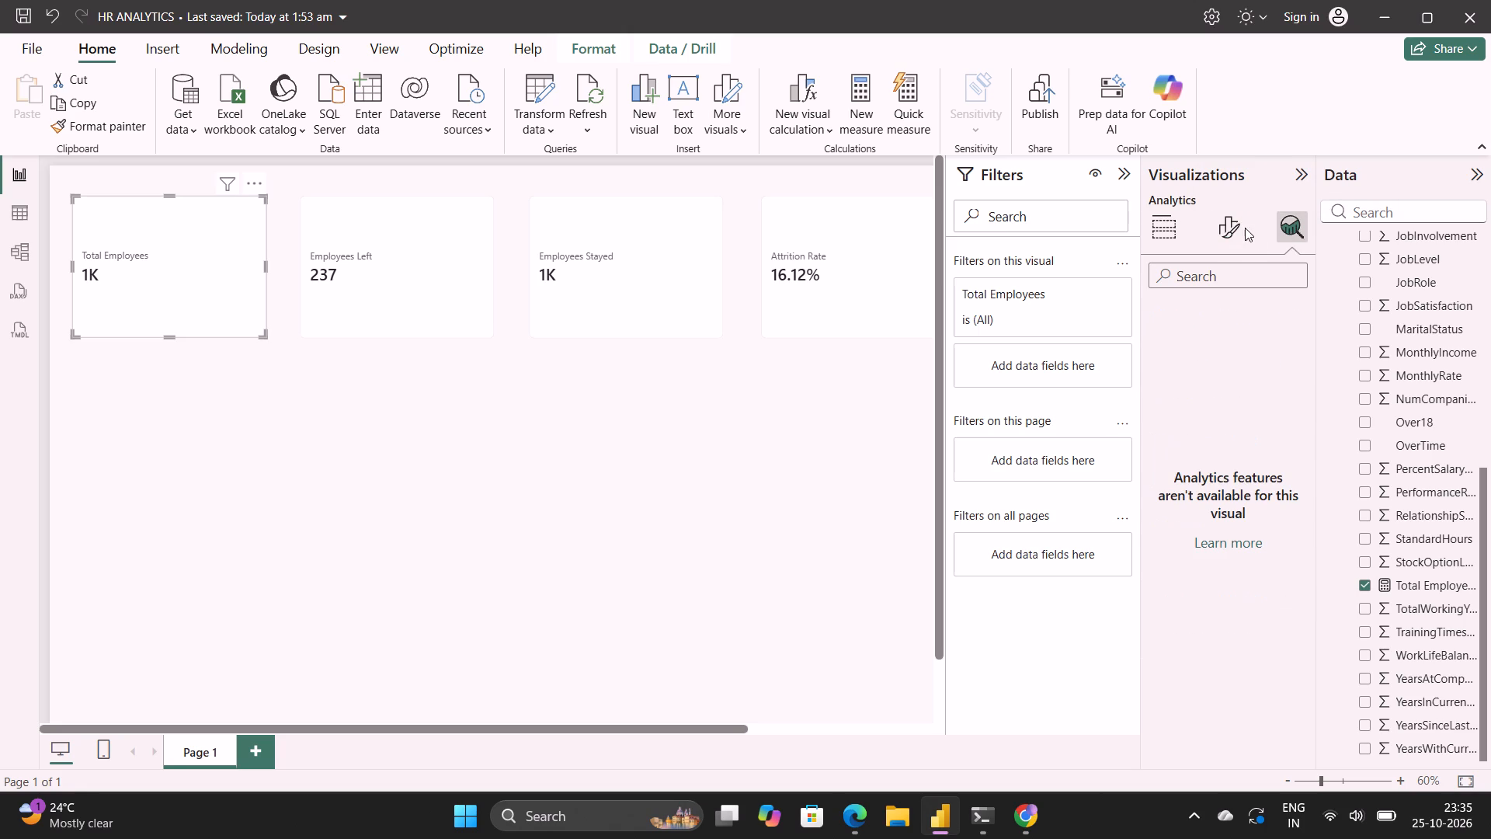
{"action": "left_click", "coordinate": [1232, 228]}
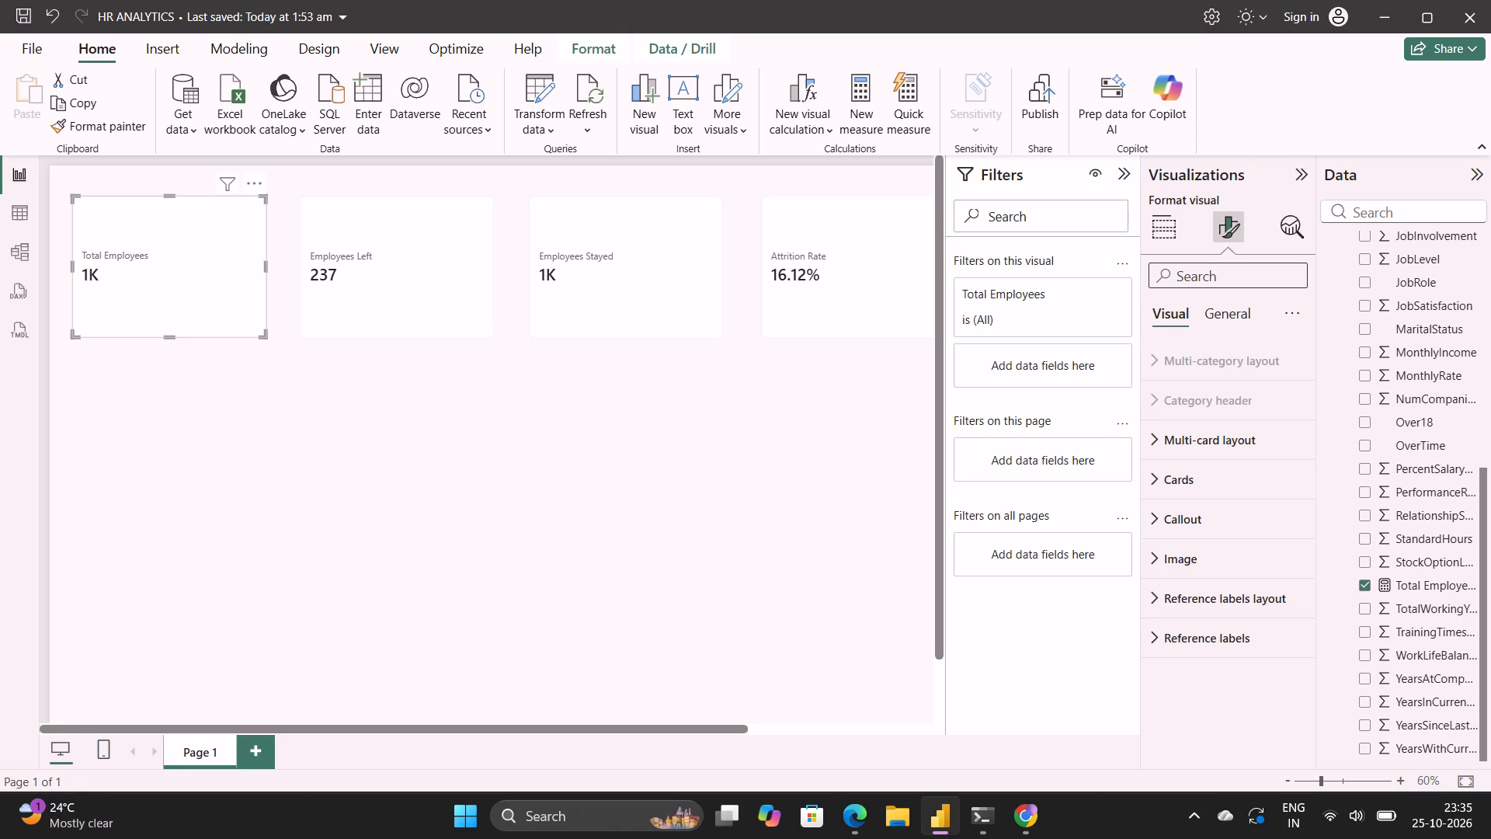
Search the Total Employees card's formatting options for "data la", look over the matching settings, and clear the search.
{"action": "left_click", "coordinate": [1206, 277]}
{"action": "key", "text": "d"}
{"action": "type", "text": "ata"}
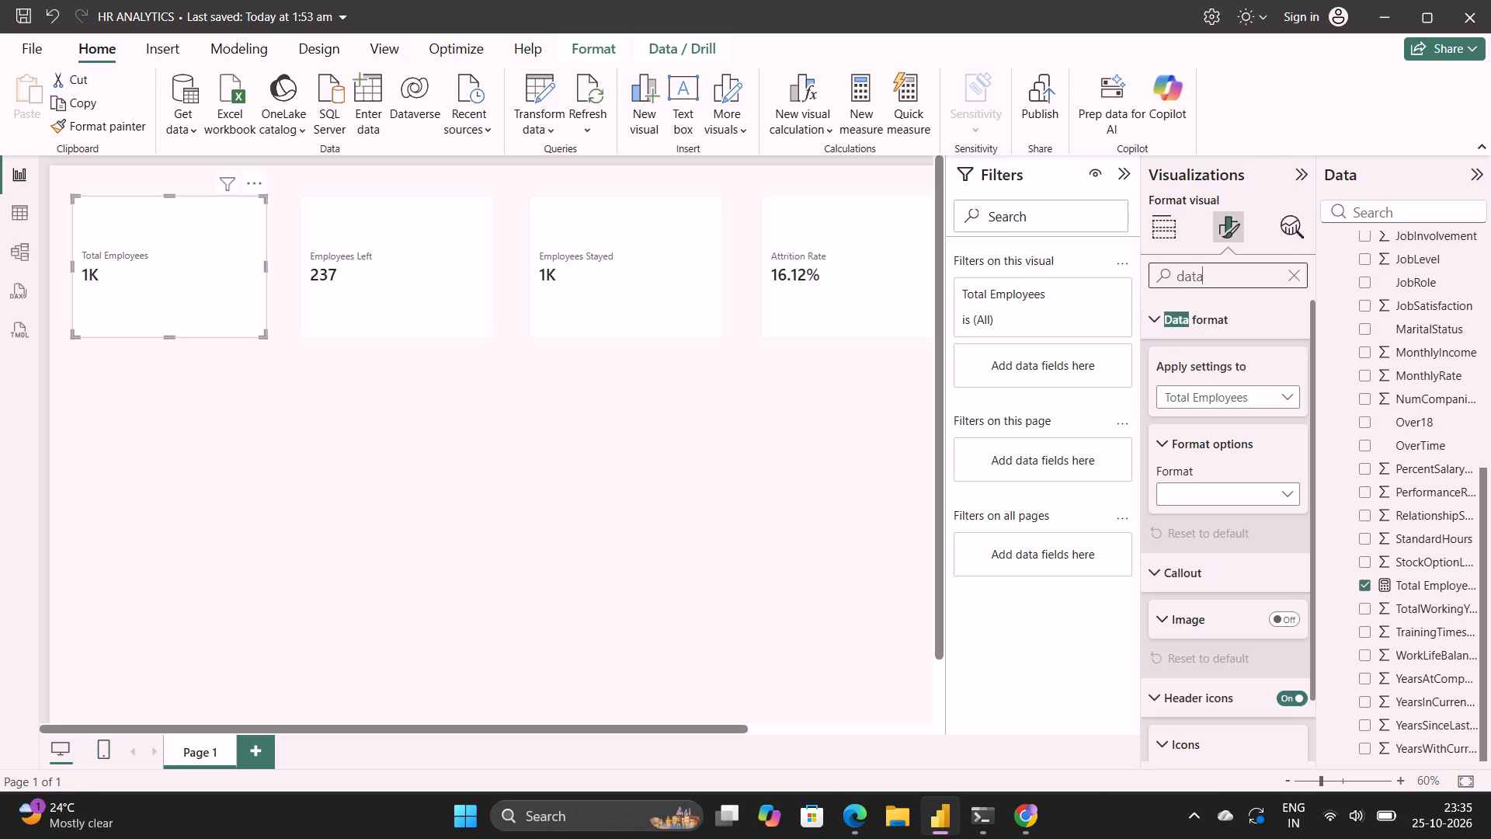
{"action": "scroll", "coordinate": [1193, 355], "scroll_direction": "down", "scroll_amount": 1}
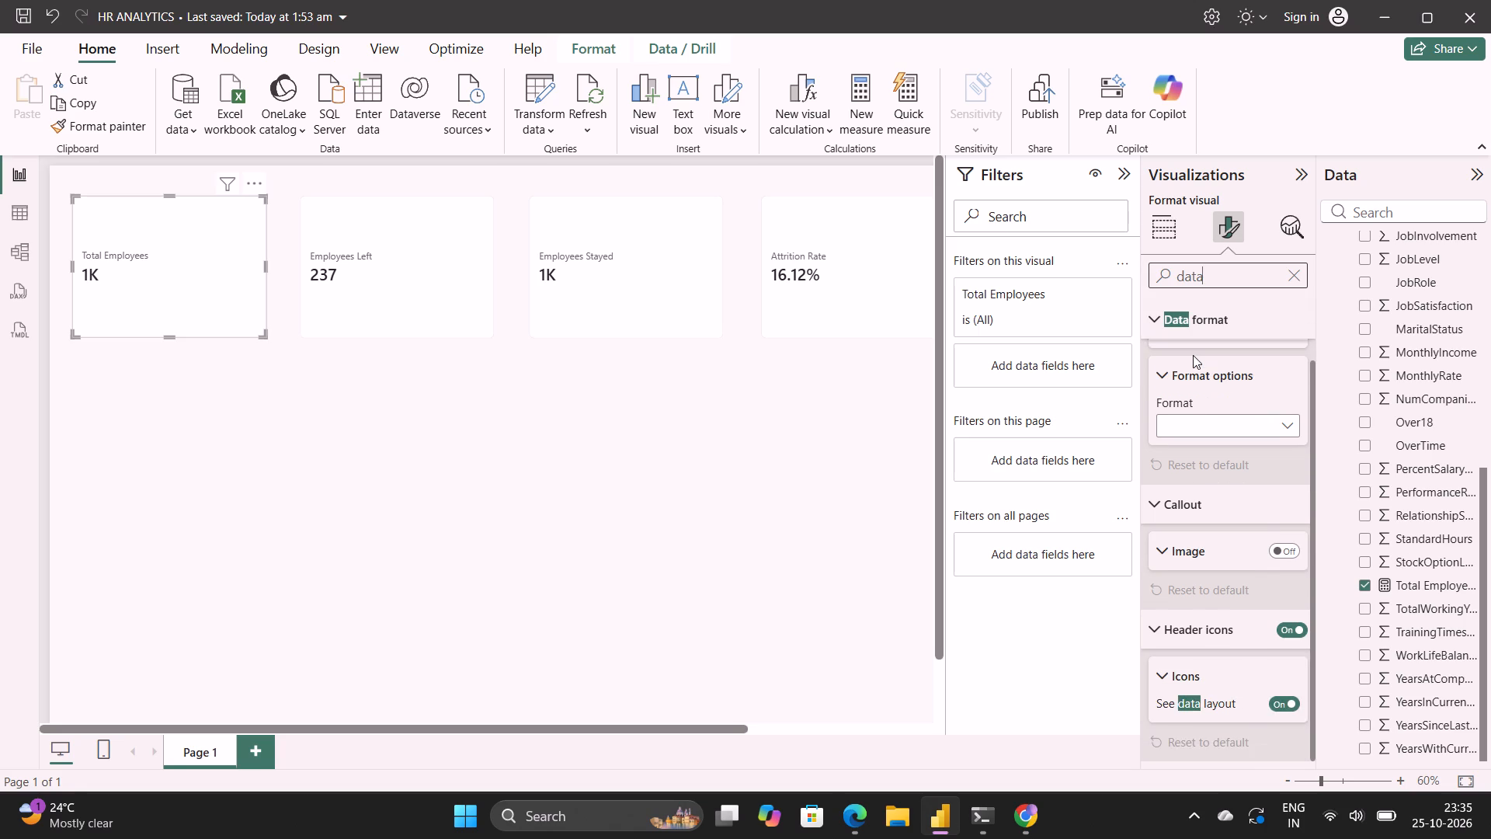
{"action": "scroll", "coordinate": [1193, 355], "scroll_direction": "down", "scroll_amount": 2}
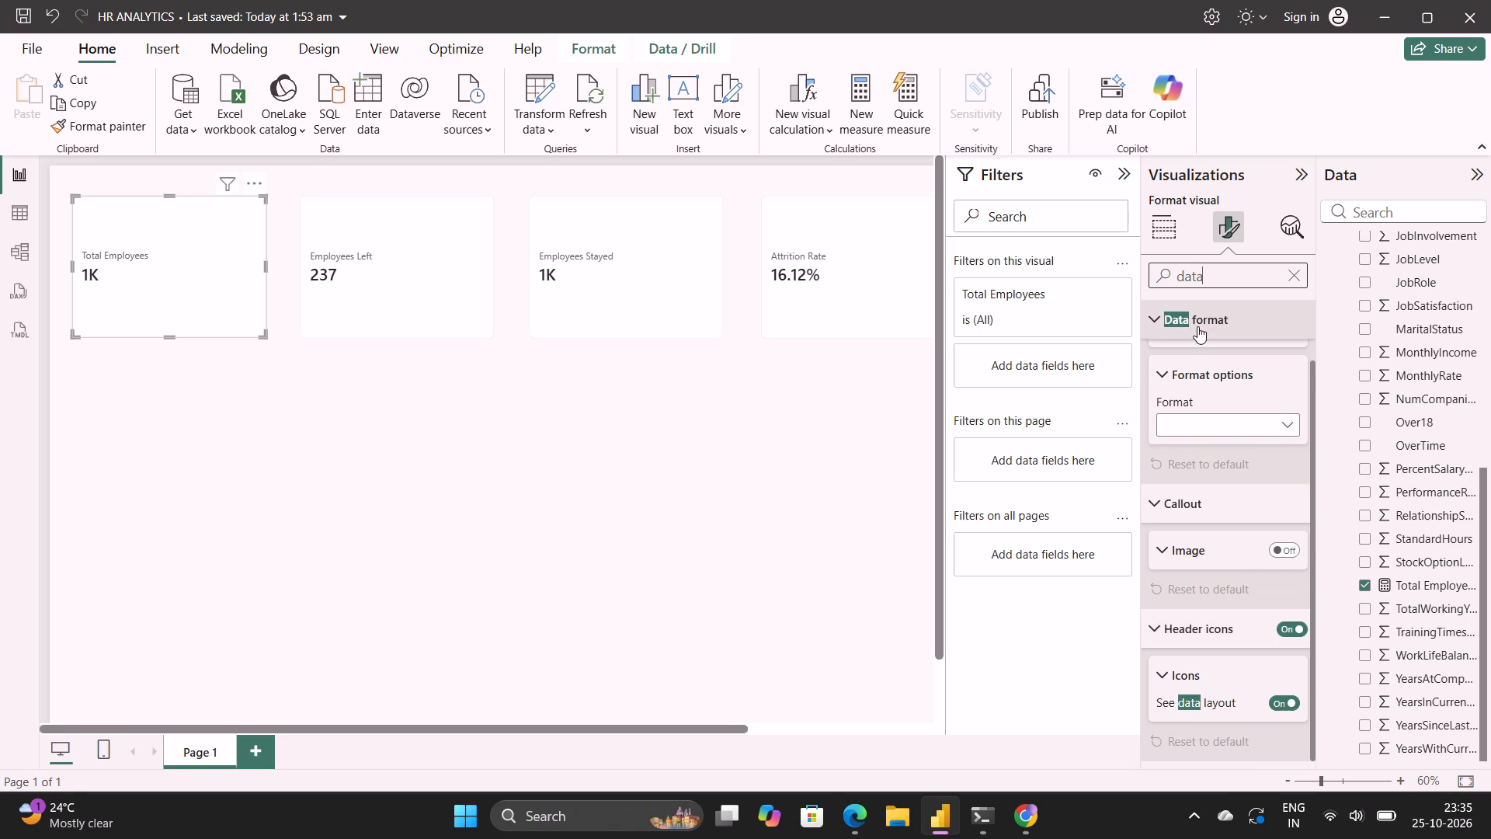
{"action": "key", "text": "space"}
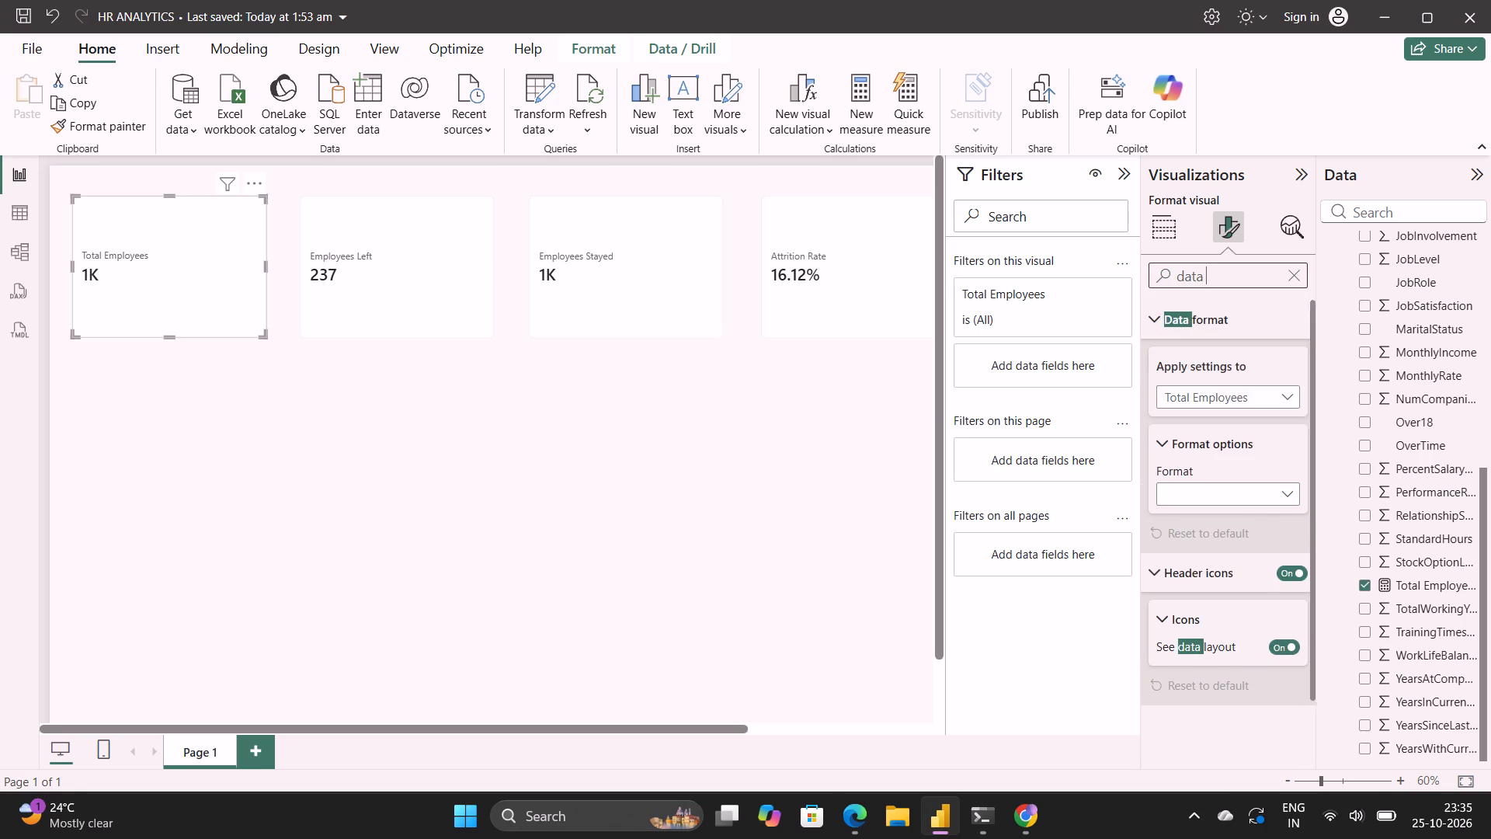
{"action": "type", "text": "la"}
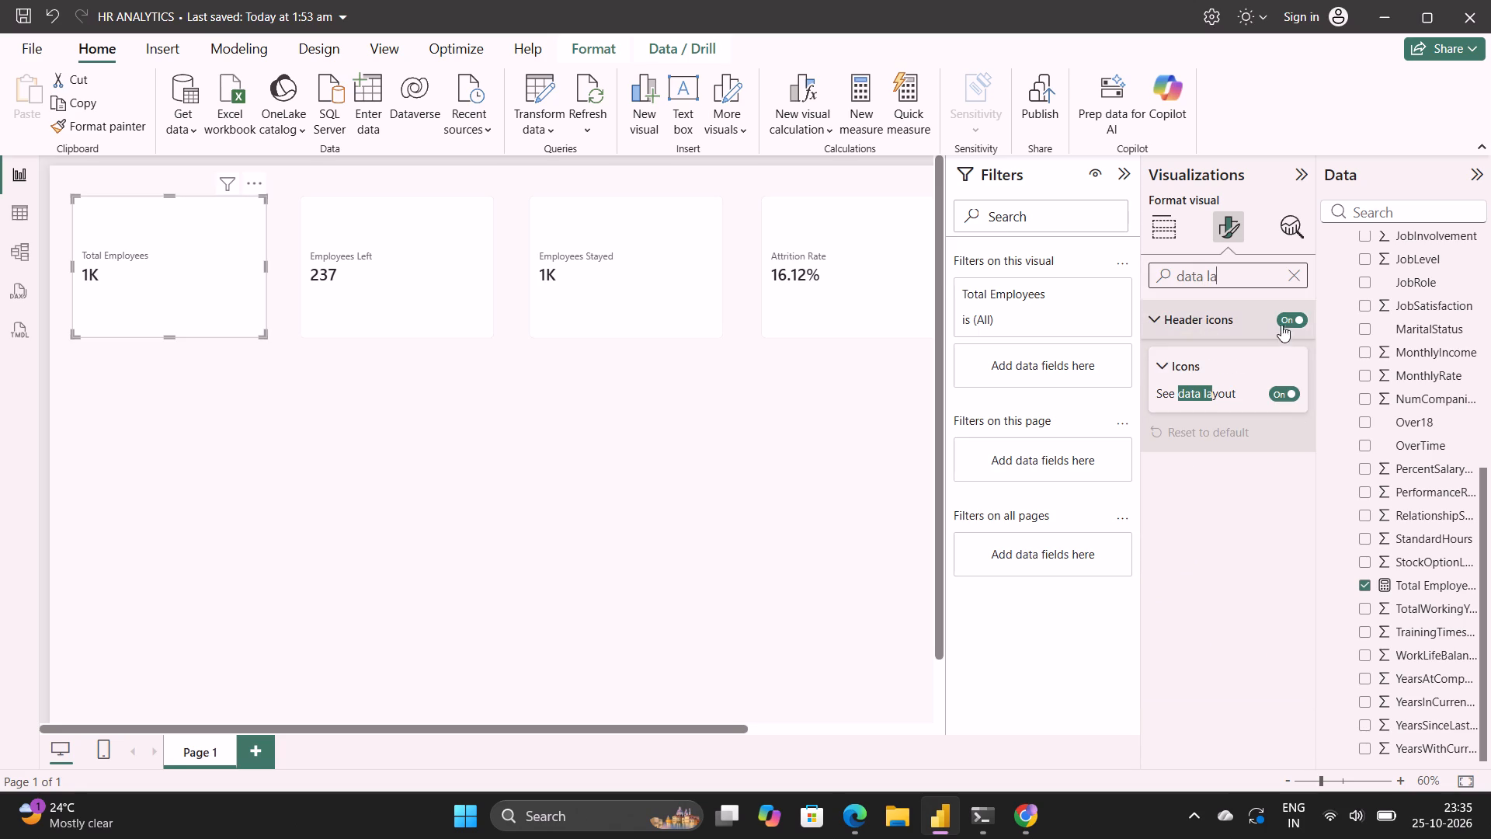
{"action": "key", "text": "BackSpace"}
{"action": "key", "text": "BackSpace"}
{"action": "key", "text": "BackSpace"}
{"action": "key", "text": "BackSpace"}
{"action": "key", "text": "BackSpace"}
{"action": "key", "text": "BackSpace"}
{"action": "key", "text": "BackSpace"}
{"action": "key", "text": "BackSpace"}
{"action": "key", "text": "BackSpace"}
{"action": "key", "text": "BackSpace"}
{"action": "key", "text": "BackSpace"}
{"action": "key", "text": "BackSpace"}
{"action": "key", "text": "BackSpace"}
{"action": "key", "text": "BackSpace"}
{"action": "key", "text": "BackSpace"}
{"action": "key", "text": "BackSpace"}
Search the Total Employees card's general formatting options for "data label" and clear the search.
{"action": "left_click", "coordinate": [1243, 319]}
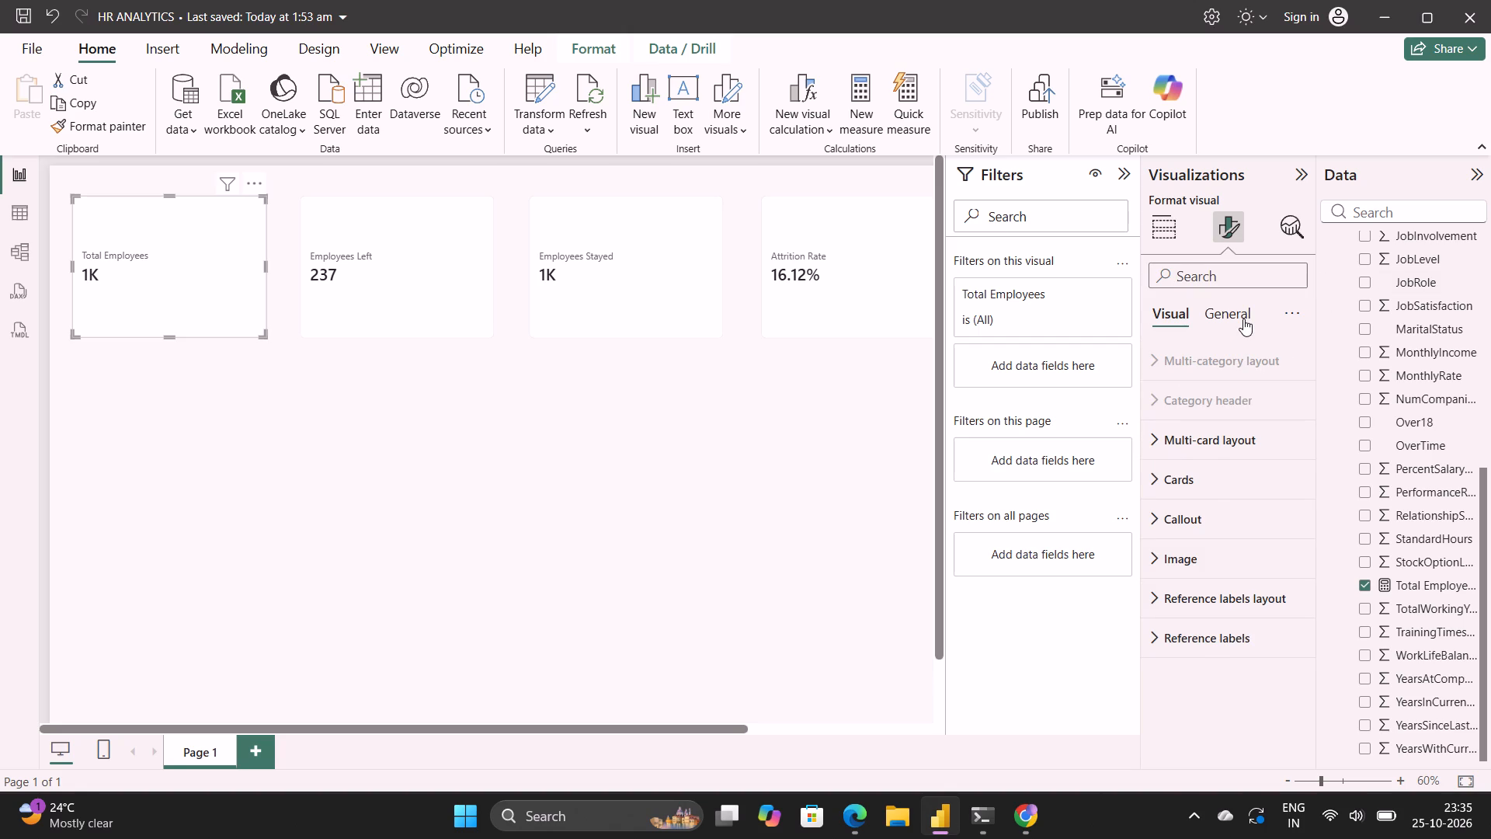
{"action": "left_click", "coordinate": [1200, 266]}
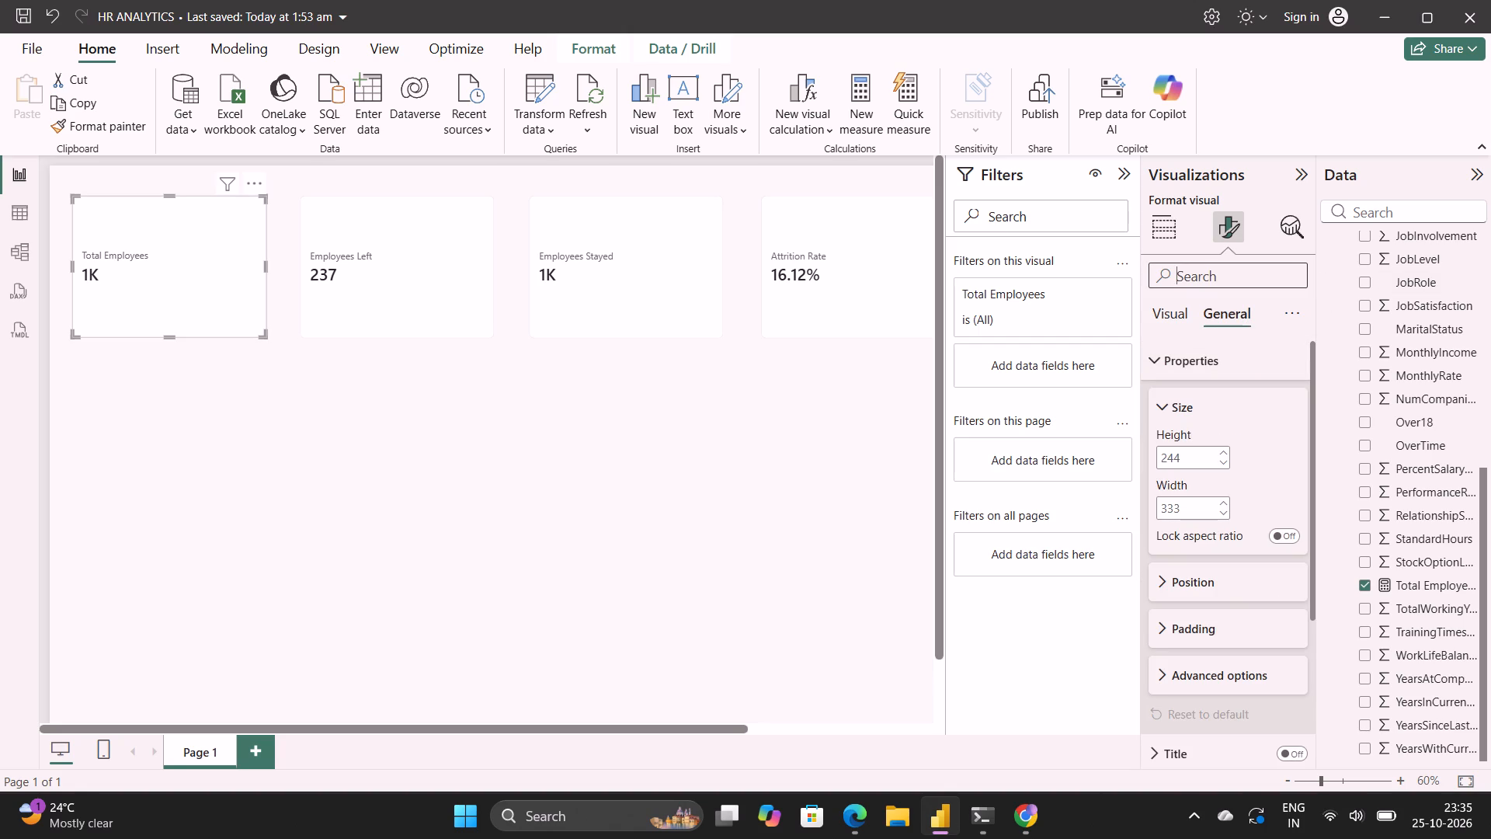
{"action": "type", "text": "data label"}
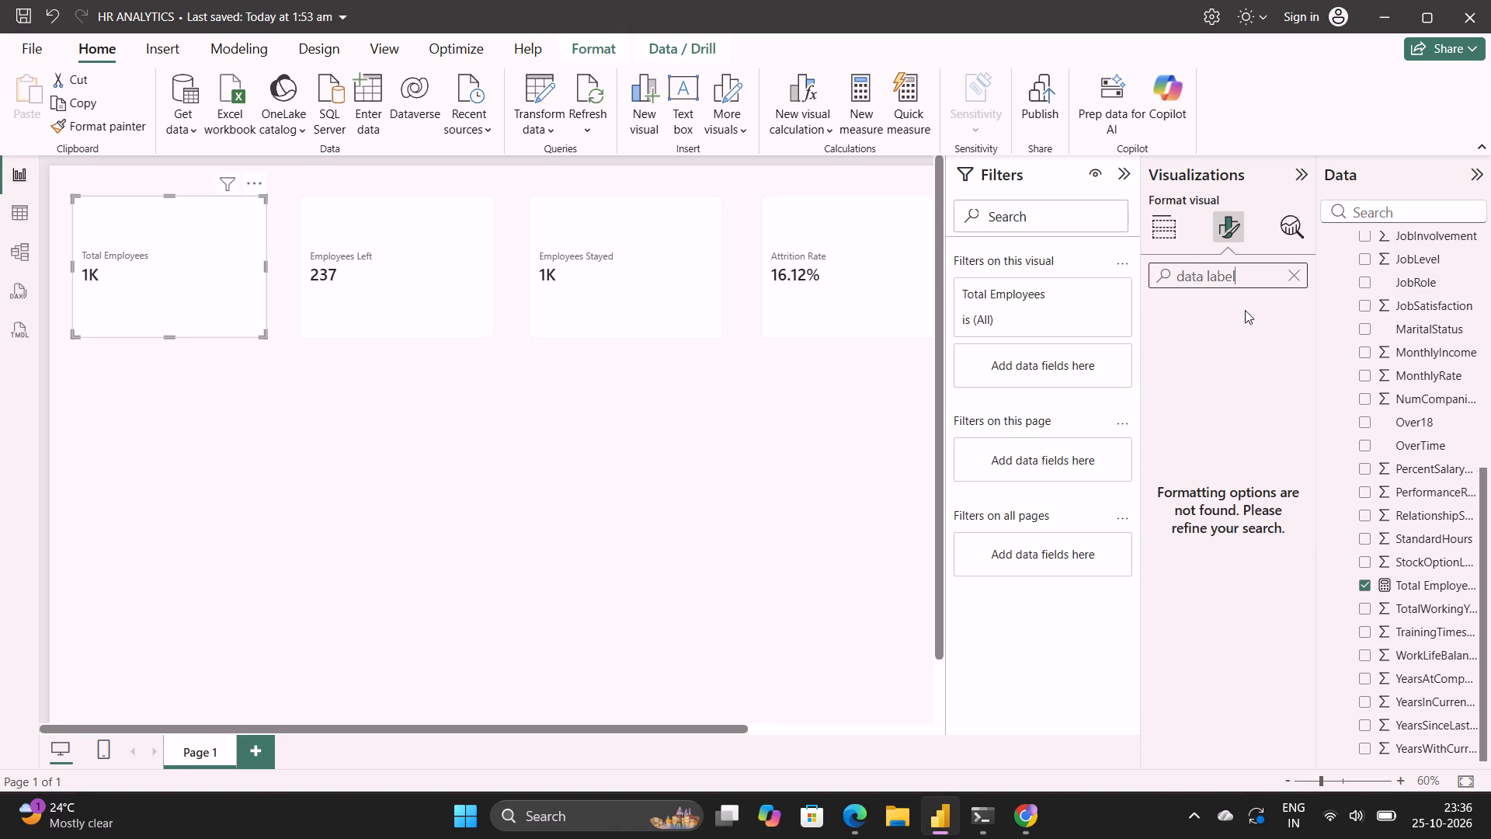
{"action": "key", "text": "BackSpace"}
{"action": "key", "text": "BackSpace"}
{"action": "key", "text": "BackSpace"}
{"action": "key", "text": "BackSpace"}
{"action": "key", "text": "BackSpace"}
{"action": "key", "text": "BackSpace"}
{"action": "key", "text": "BackSpace"}
{"action": "key", "text": "BackSpace"}
{"action": "key", "text": "BackSpace"}
{"action": "key", "text": "BackSpace"}
{"action": "key", "text": "BackSpace"}
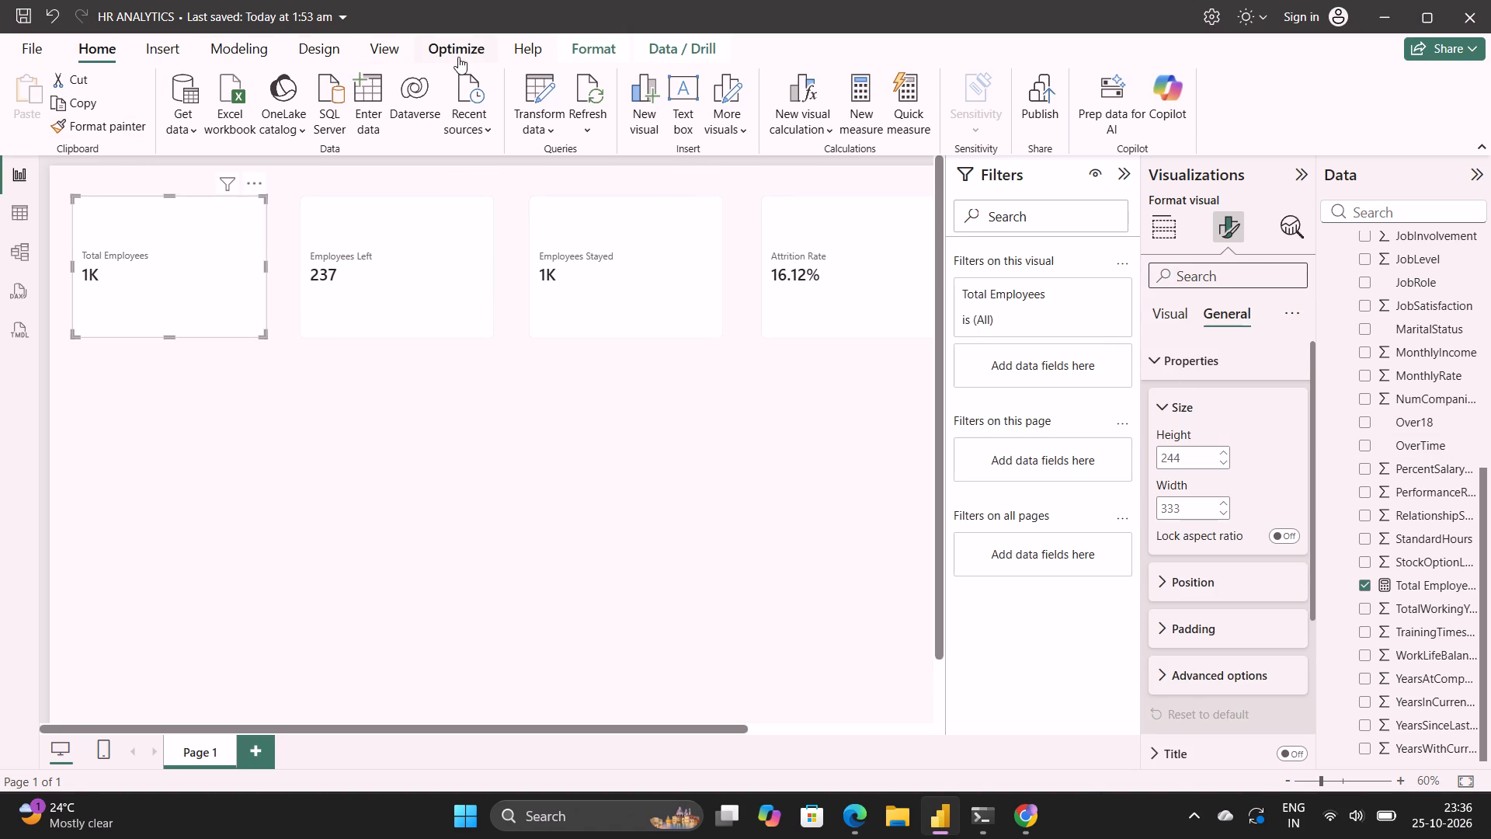
Look through the Total Employees card's arrangement commands and general formatting properties for a display-units setting.
{"action": "left_click", "coordinate": [598, 41]}
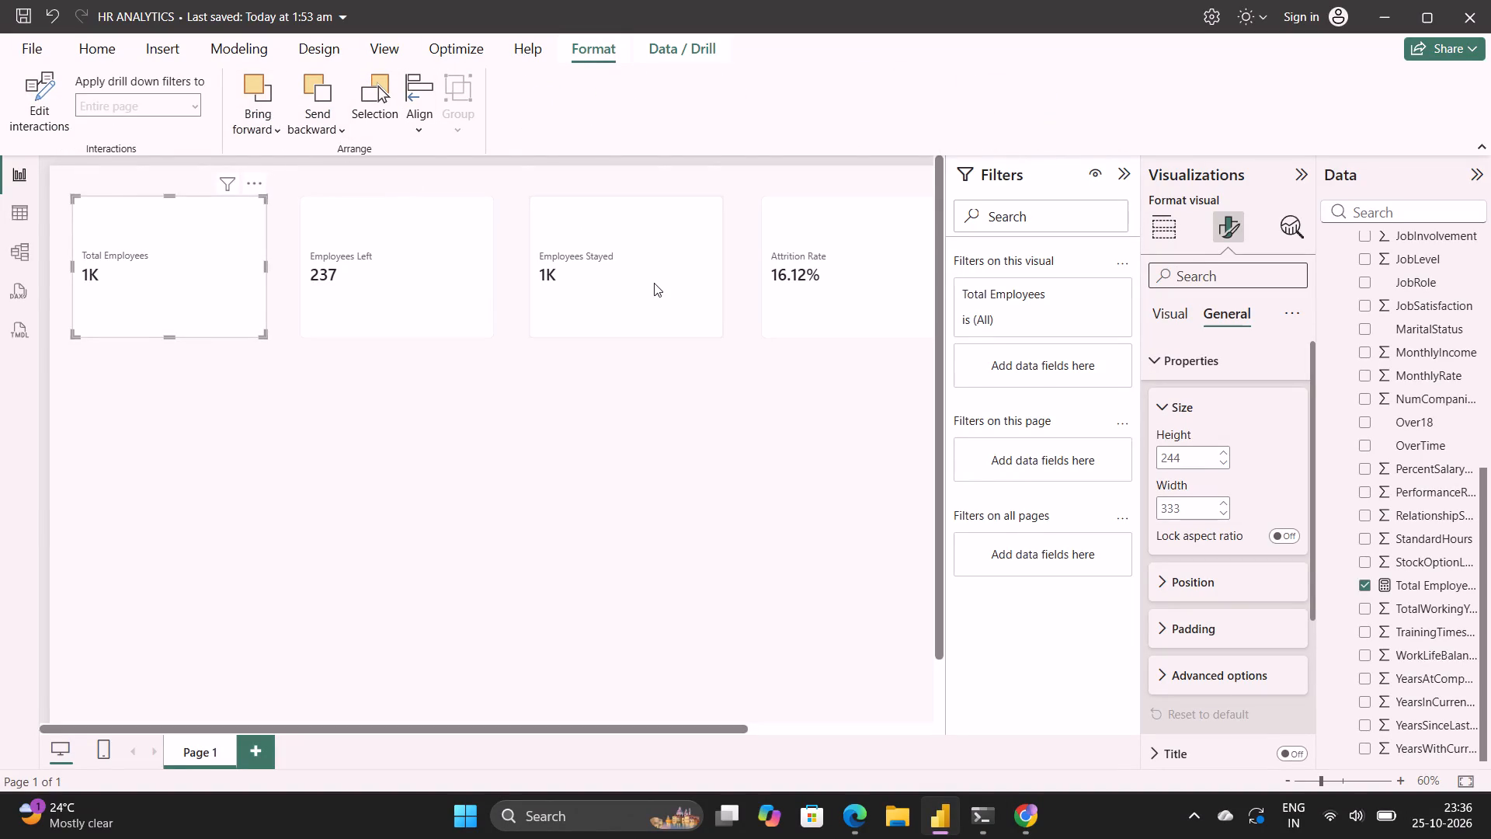
{"action": "scroll", "coordinate": [1243, 594], "scroll_direction": "down", "scroll_amount": 1}
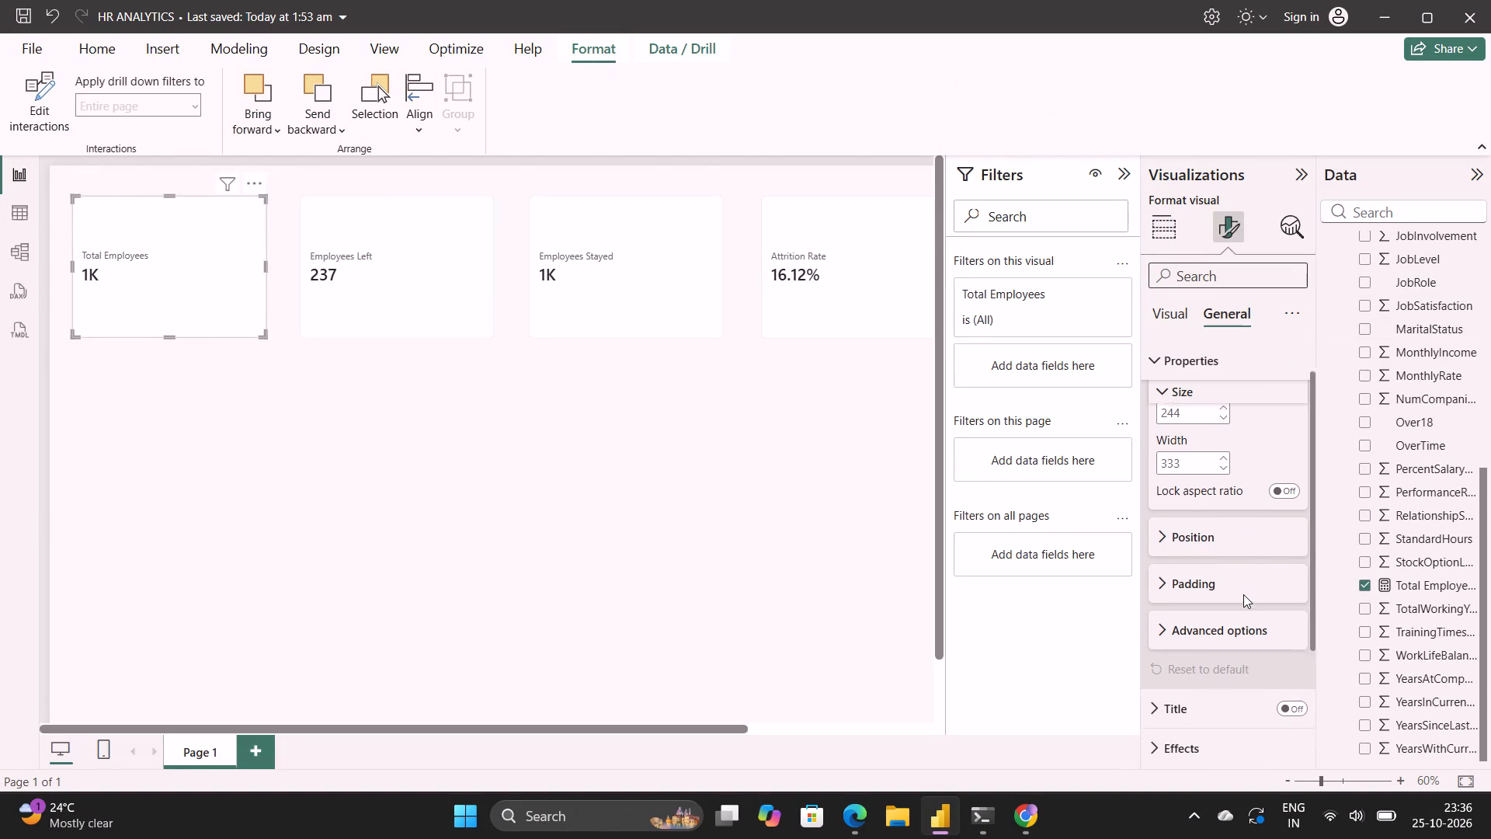
{"action": "scroll", "coordinate": [1243, 594], "scroll_direction": "down", "scroll_amount": 3}
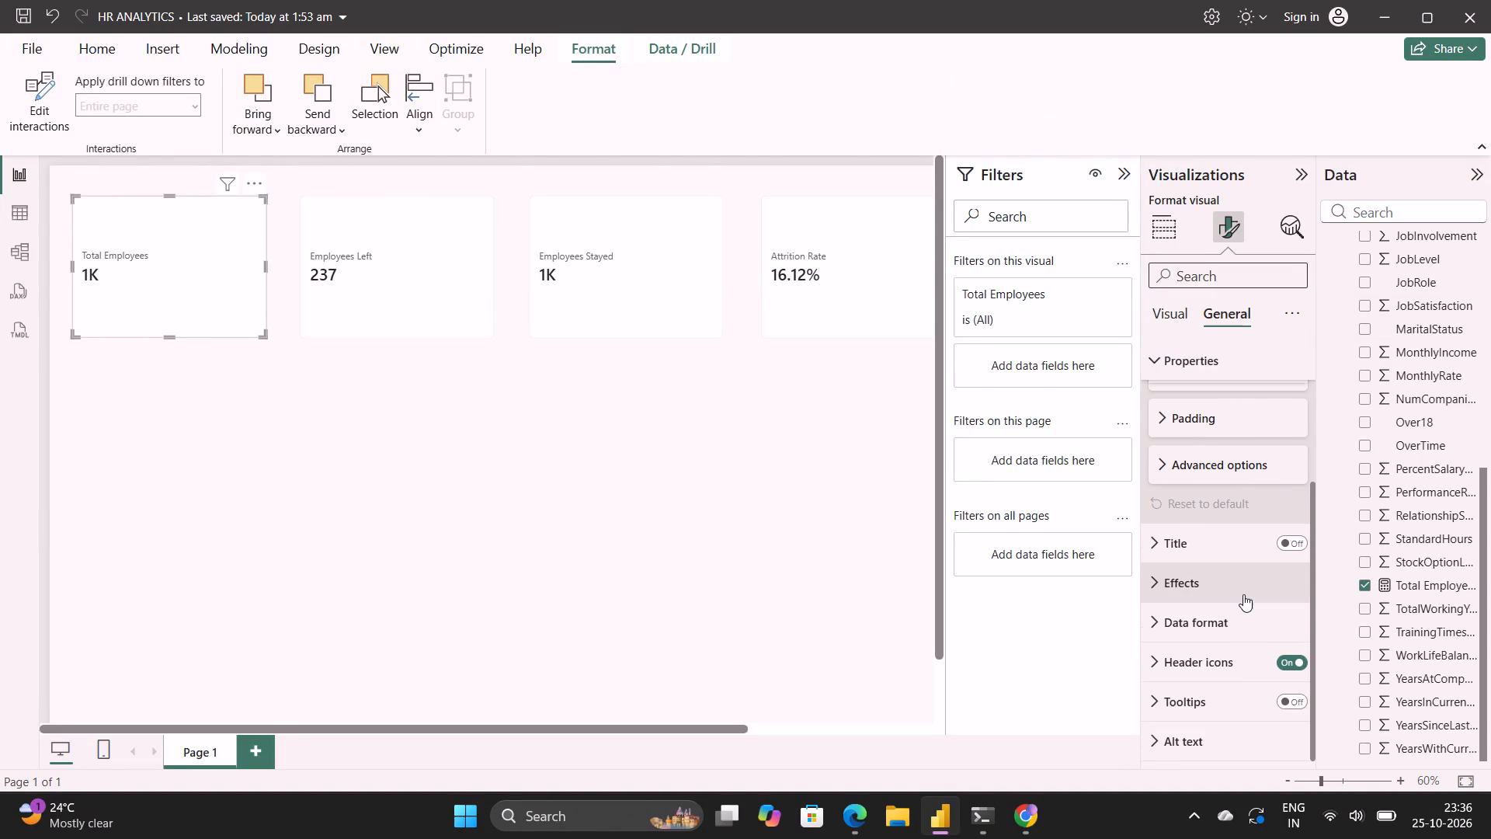
{"action": "scroll", "coordinate": [1243, 594], "scroll_direction": "down", "scroll_amount": 3}
Recheck ChatGPT's display-units instructions in Edge, and return to Power BI to look through the Total Employees card's general formatting properties.
{"action": "left_click", "coordinate": [853, 808]}
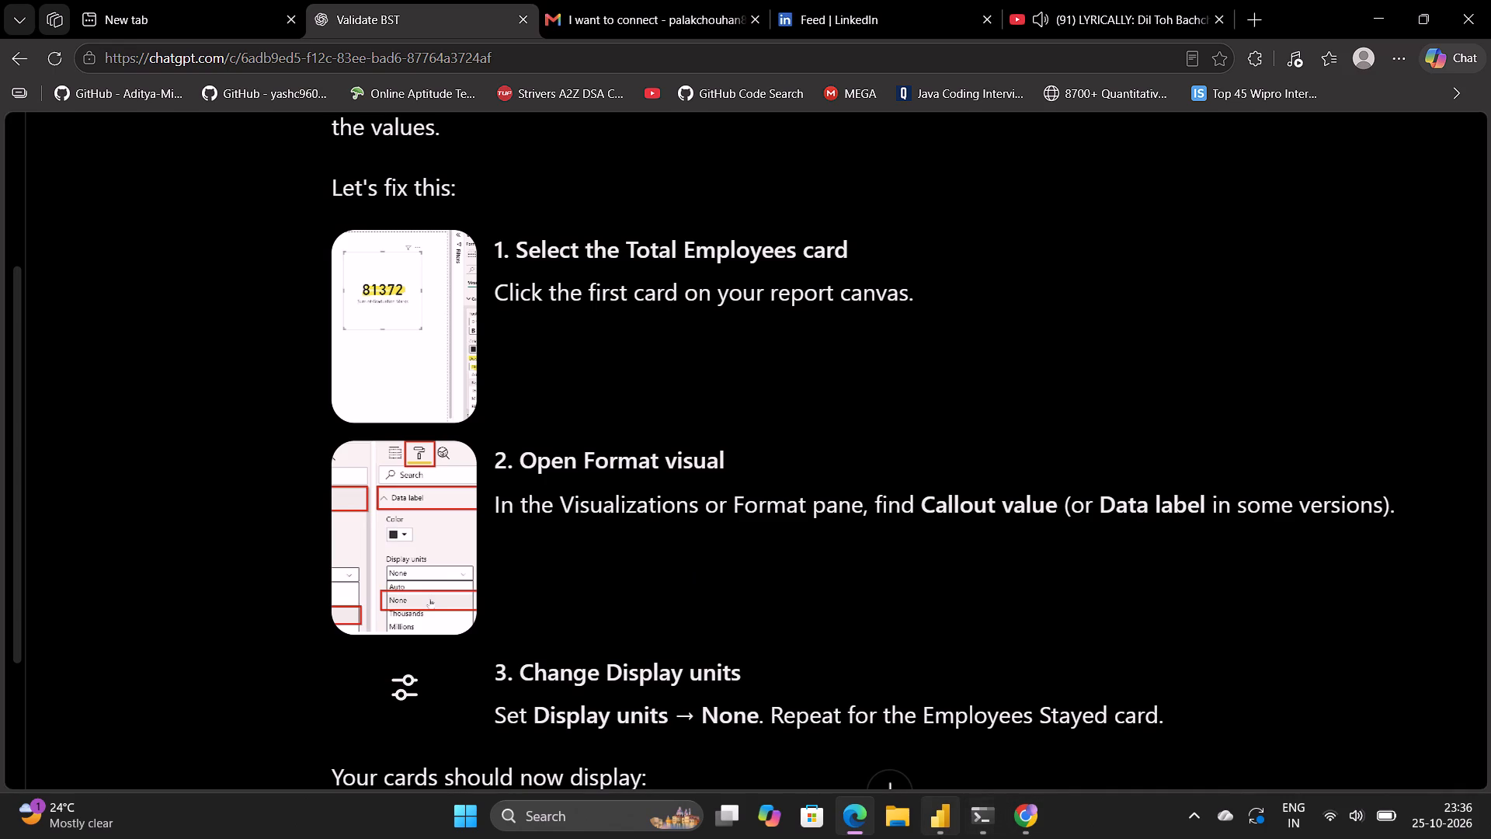
{"action": "left_click", "coordinate": [947, 701]}
{"action": "scroll", "coordinate": [1211, 619], "scroll_direction": "down", "scroll_amount": 1}
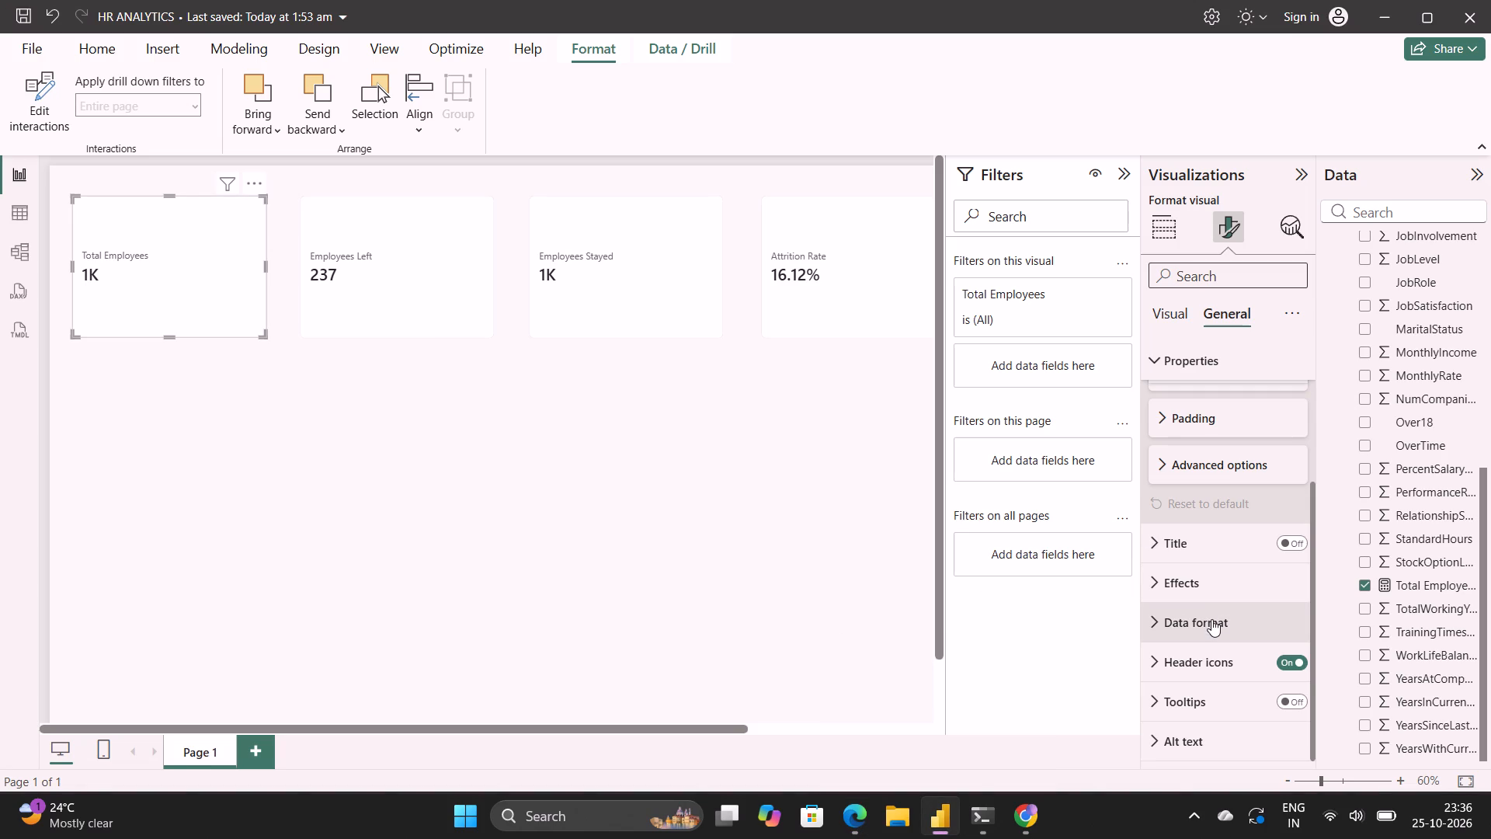
{"action": "scroll", "coordinate": [1211, 619], "scroll_direction": "down", "scroll_amount": 1}
{"action": "scroll", "coordinate": [1211, 619], "scroll_direction": "up", "scroll_amount": 6}
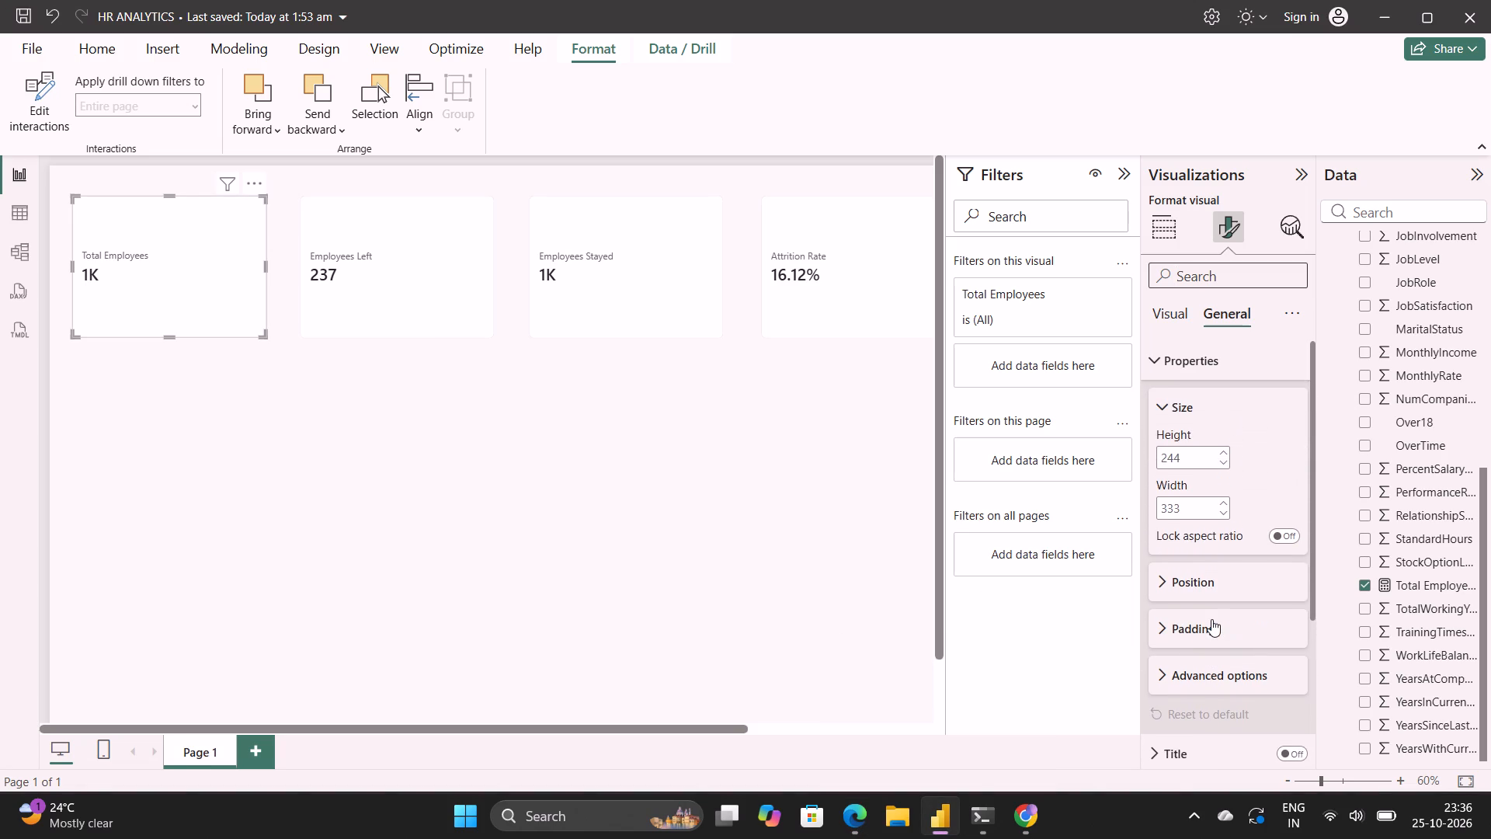
Examine the Total Employees card's callout formatting, including its apply-to choices, layout and label settings, for a display-units option.
{"action": "left_click", "coordinate": [1178, 312]}
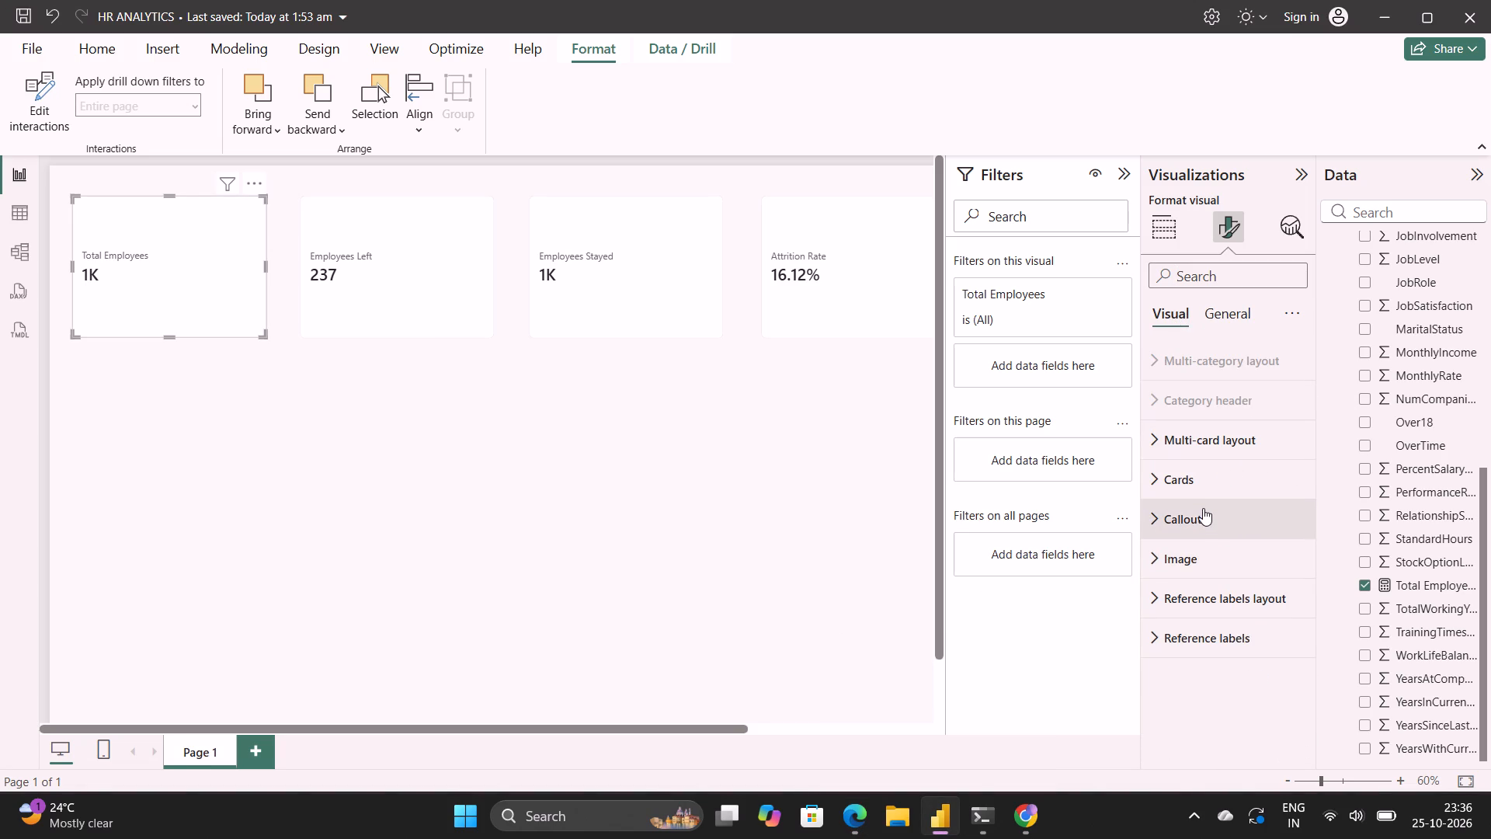
{"action": "left_click", "coordinate": [1203, 508]}
{"action": "scroll", "coordinate": [1192, 616], "scroll_direction": "down", "scroll_amount": 1}
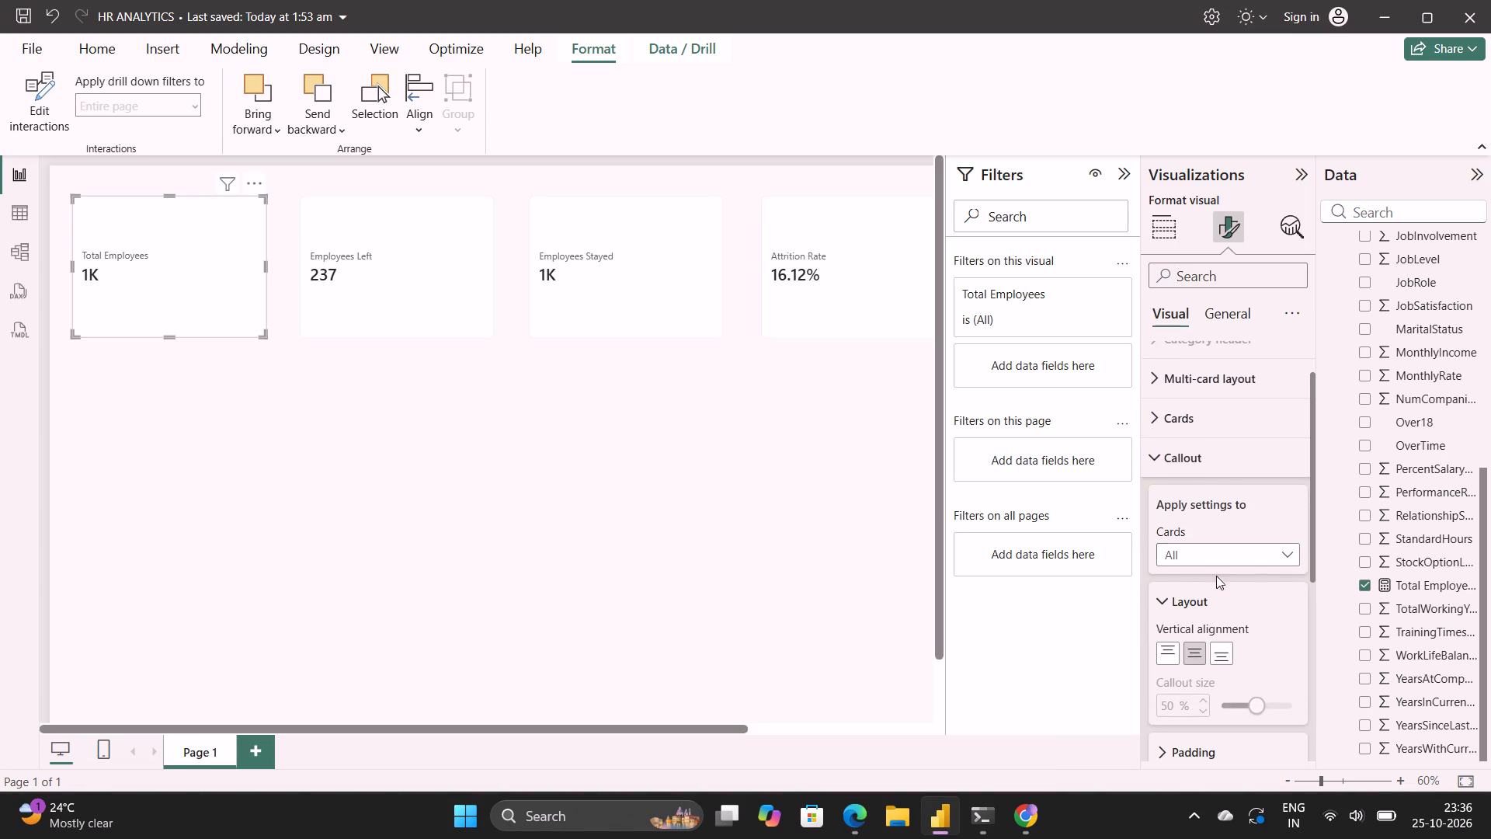
{"action": "left_click", "coordinate": [1277, 554]}
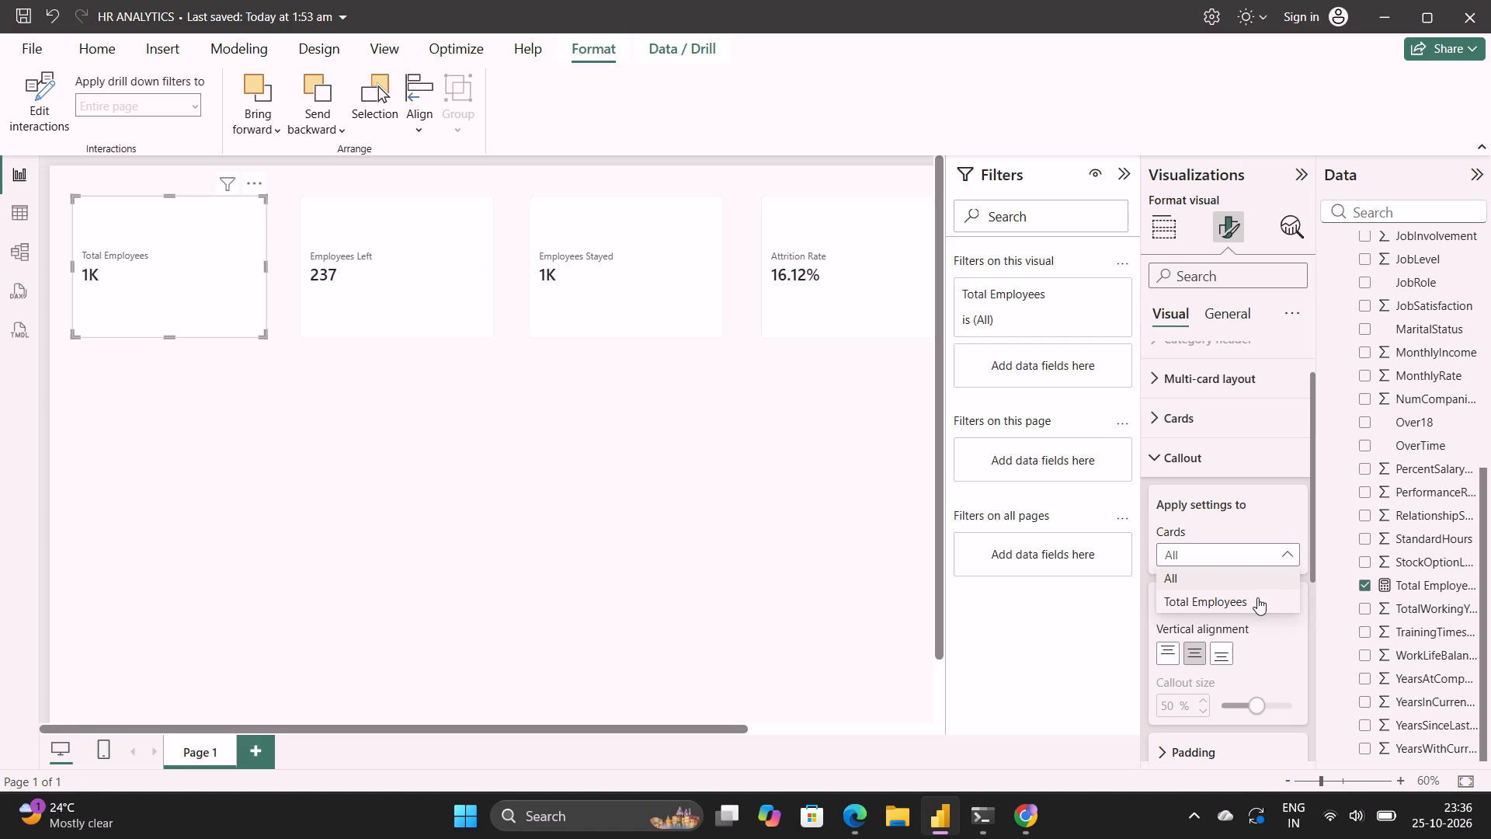
{"action": "left_click", "coordinate": [1270, 470]}
{"action": "scroll", "coordinate": [1264, 619], "scroll_direction": "down", "scroll_amount": 2}
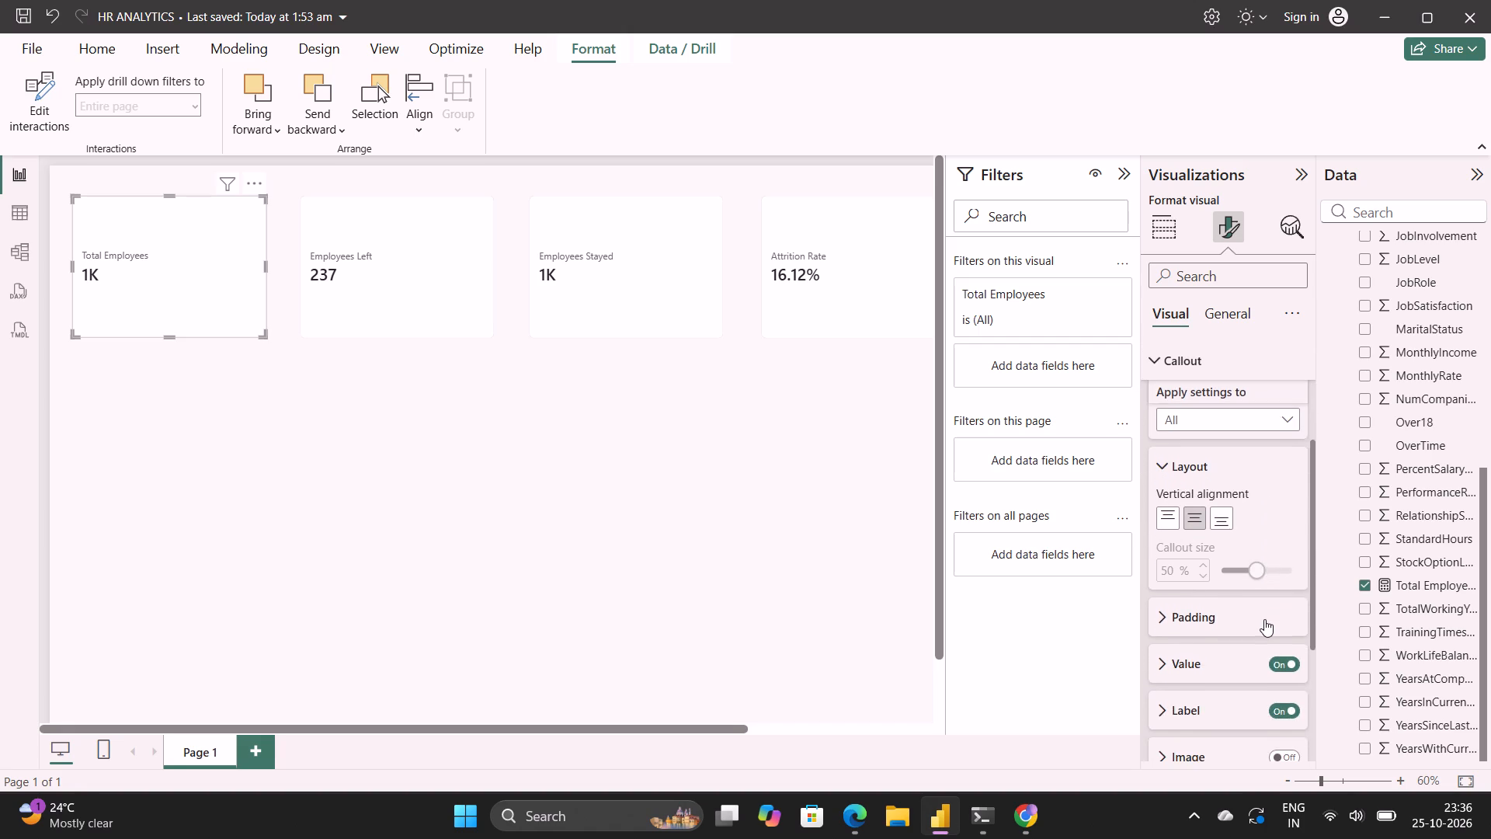
{"action": "scroll", "coordinate": [1264, 619], "scroll_direction": "down", "scroll_amount": 1}
{"action": "scroll", "coordinate": [1200, 520], "scroll_direction": "up", "scroll_amount": 1}
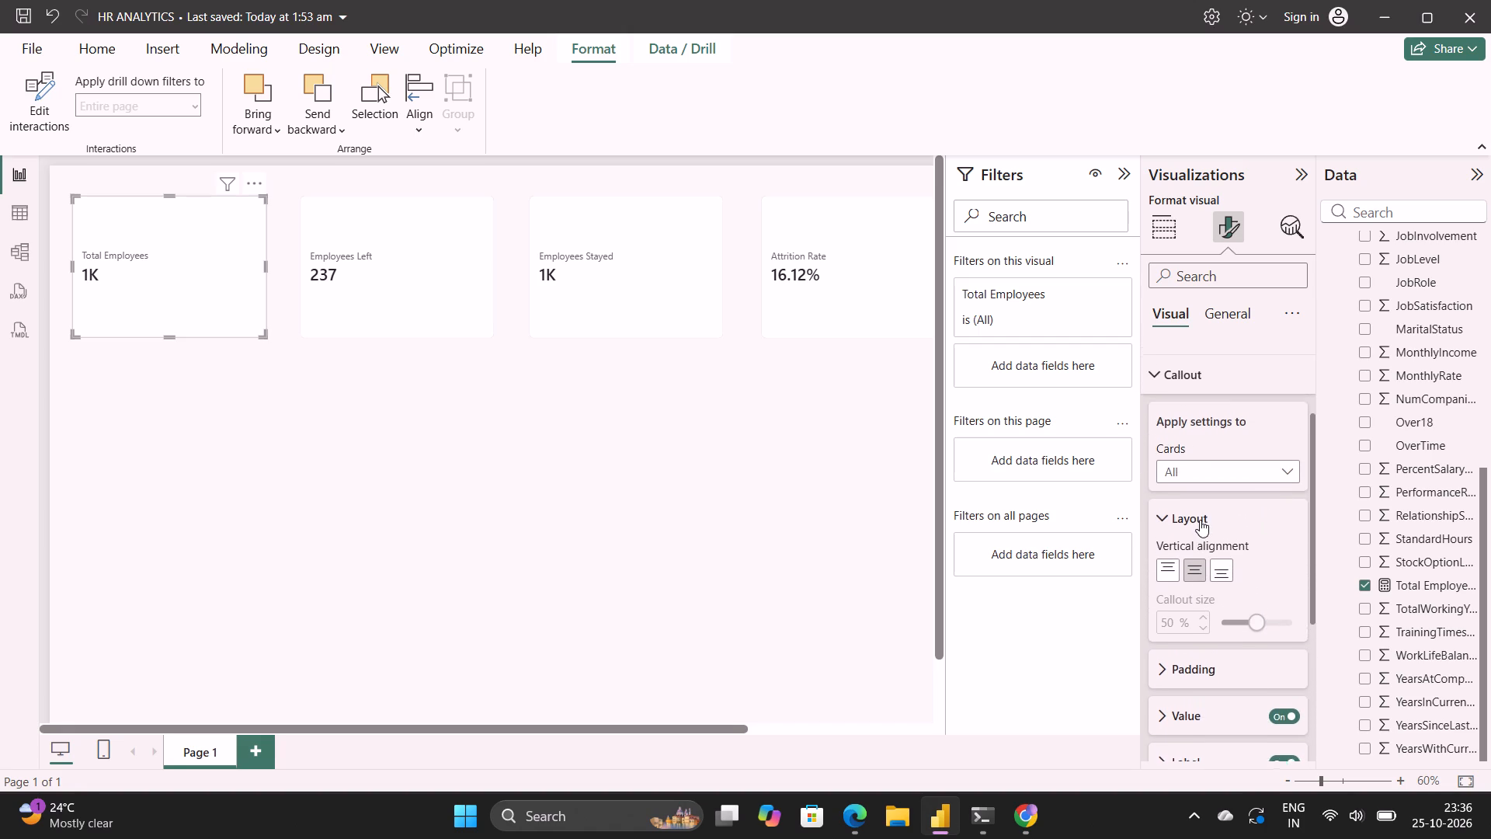
{"action": "scroll", "coordinate": [1200, 520], "scroll_direction": "up", "scroll_amount": 1}
{"action": "scroll", "coordinate": [1200, 520], "scroll_direction": "down", "scroll_amount": 3}
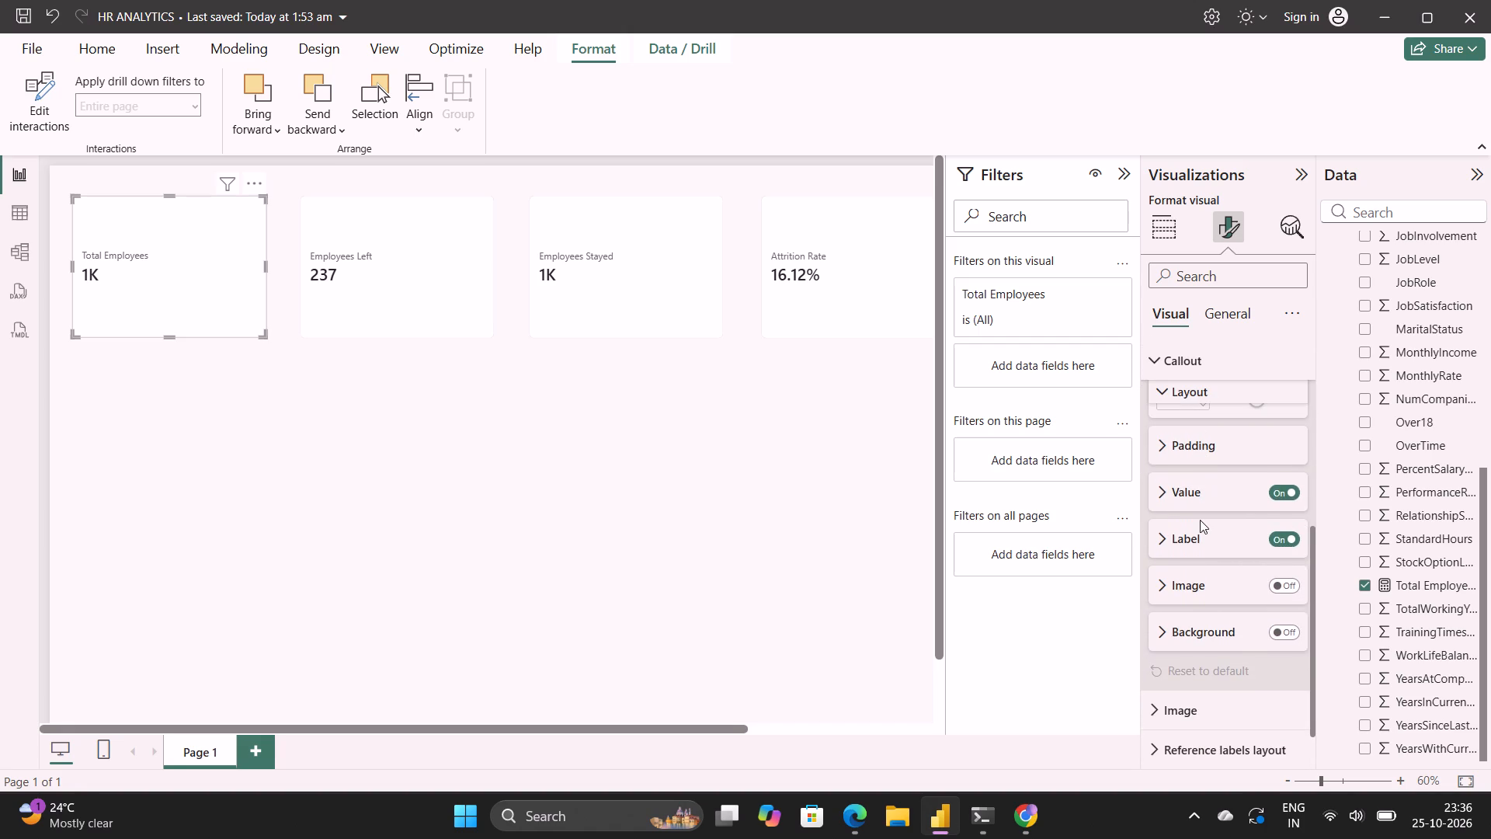
{"action": "scroll", "coordinate": [1200, 520], "scroll_direction": "down", "scroll_amount": 1}
{"action": "left_click", "coordinate": [1204, 533]}
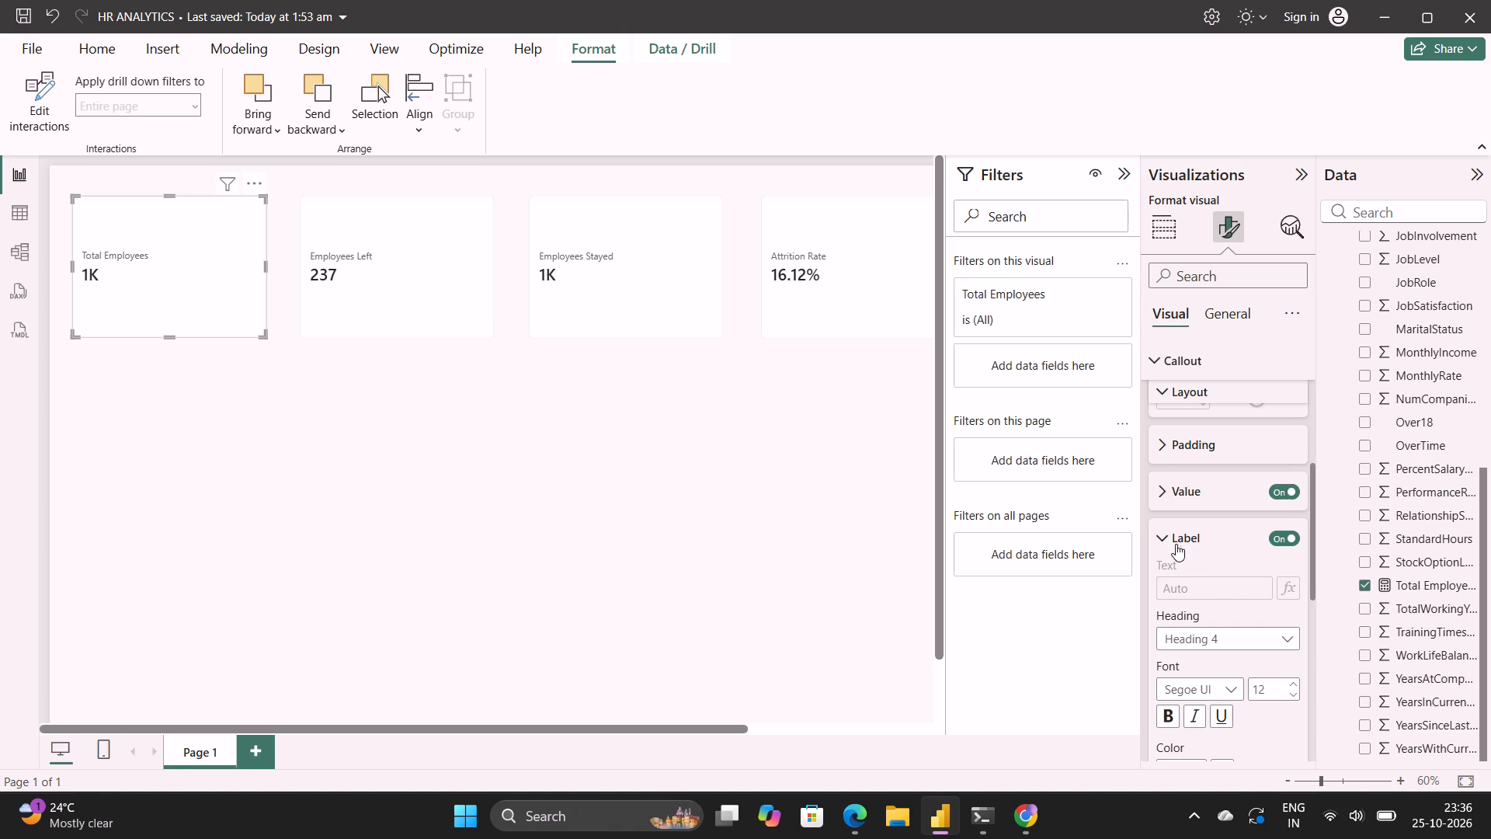
{"action": "scroll", "coordinate": [1190, 657], "scroll_direction": "down", "scroll_amount": 2}
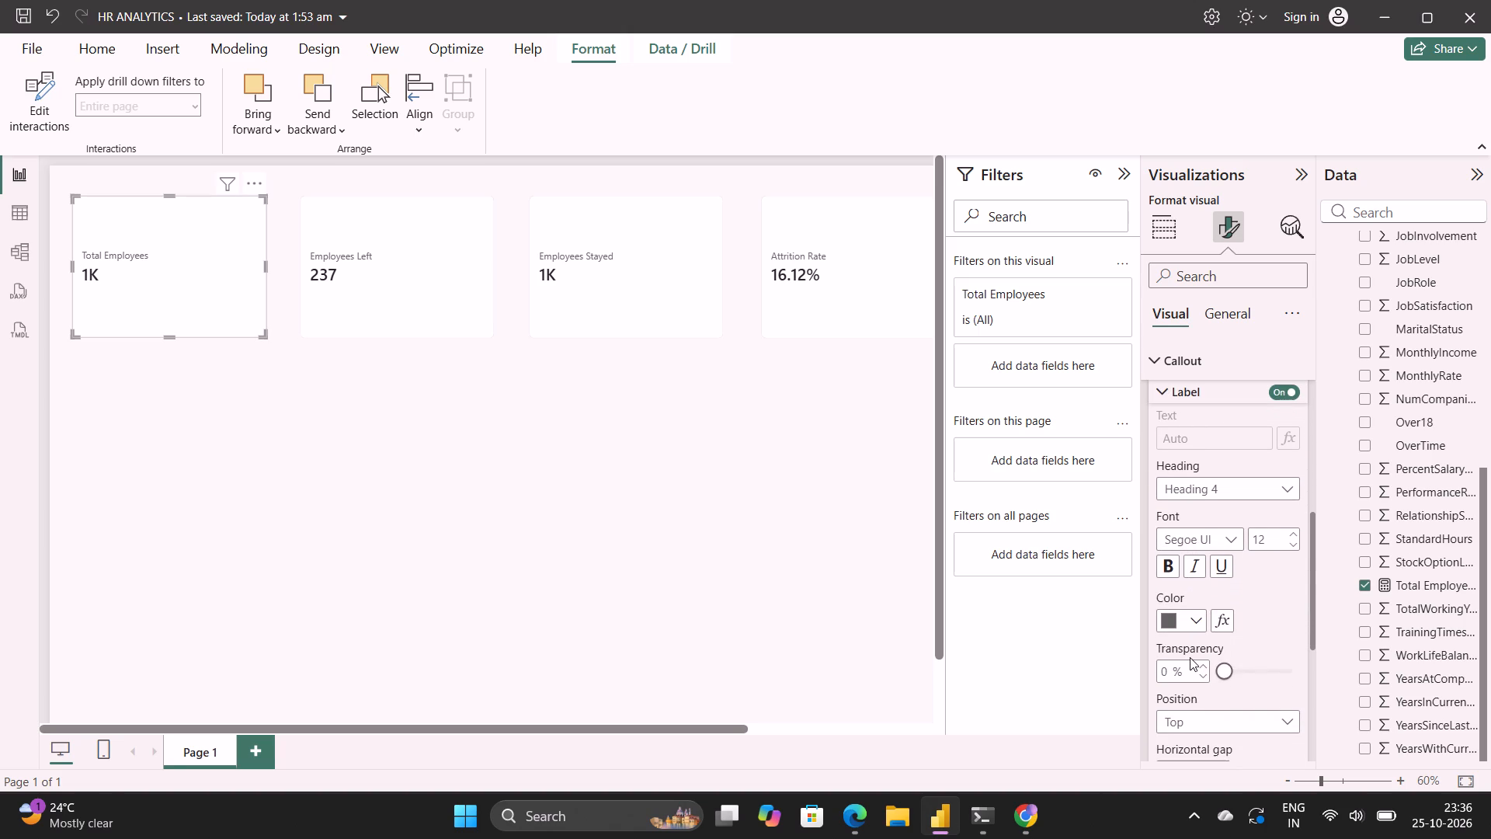
{"action": "scroll", "coordinate": [1190, 657], "scroll_direction": "down", "scroll_amount": 1}
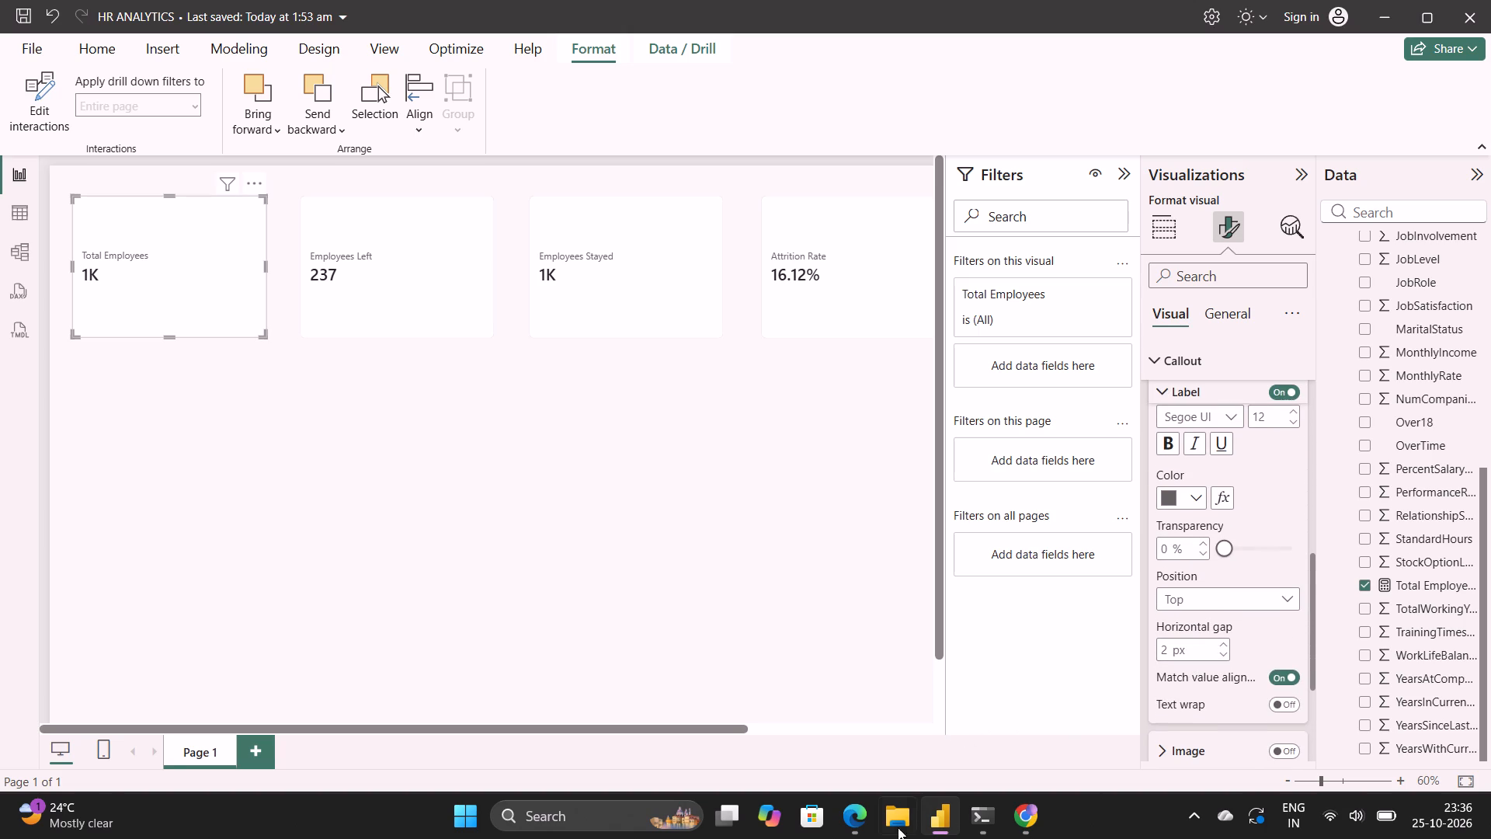
Reread ChatGPT's display-units steps in Edge, enlarge the Format visual example picture, and return to Power BI.
{"action": "left_click", "coordinate": [853, 827]}
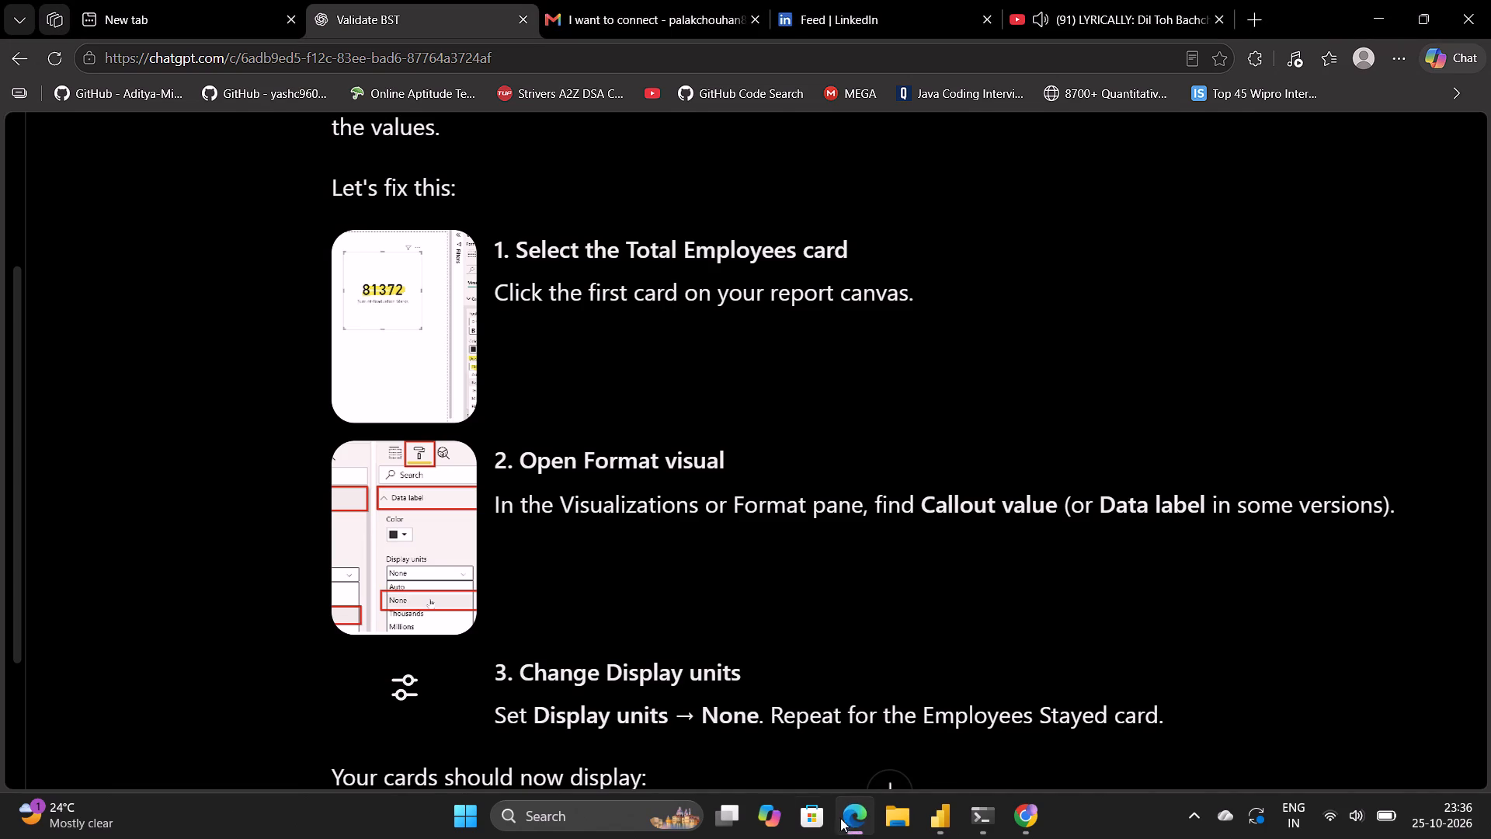
{"action": "scroll", "coordinate": [725, 659], "scroll_direction": "down", "scroll_amount": 1}
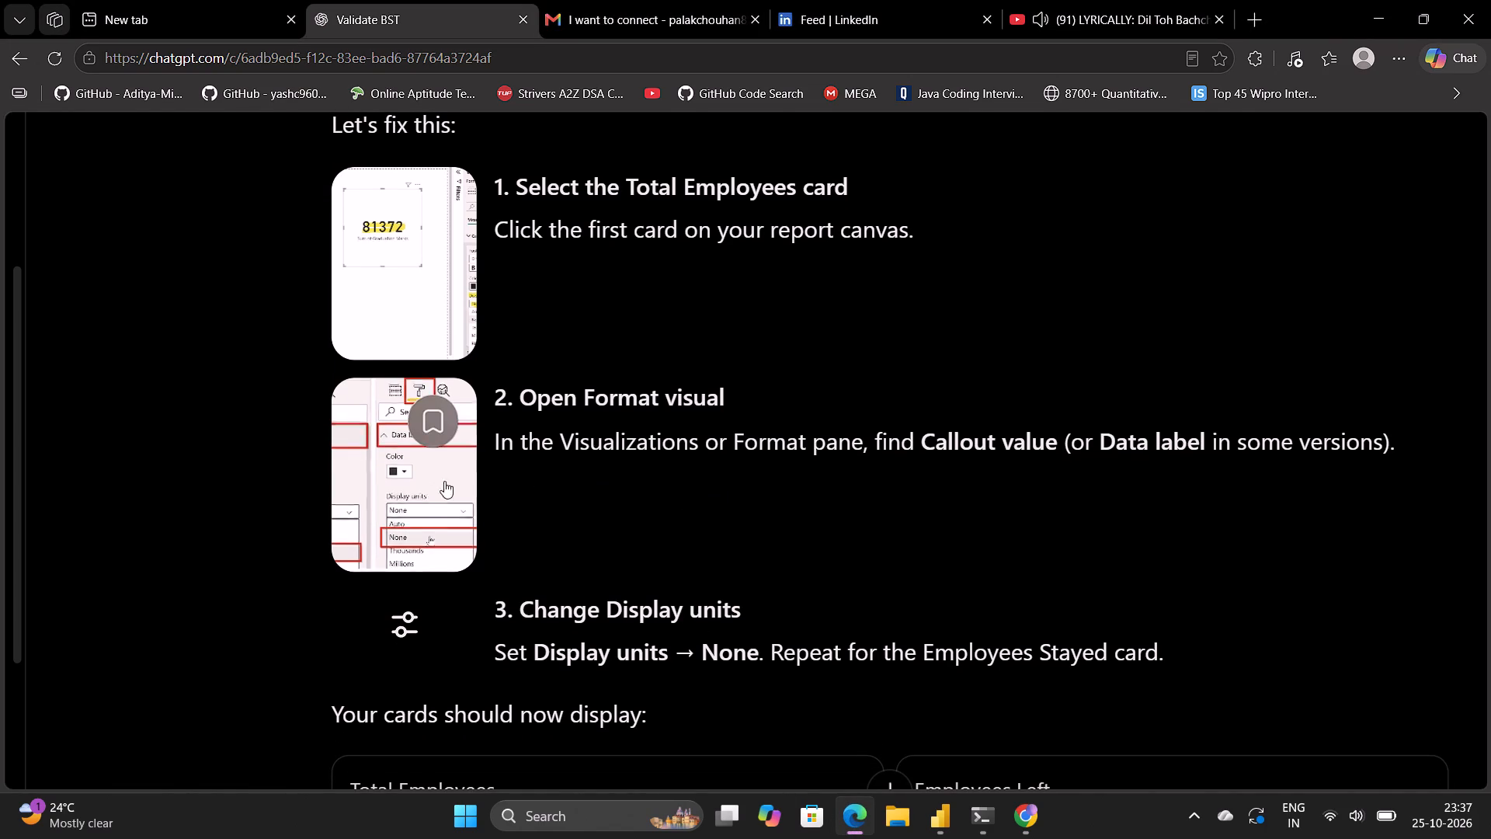
{"action": "scroll", "coordinate": [408, 487], "scroll_direction": "right", "scroll_amount": 1}
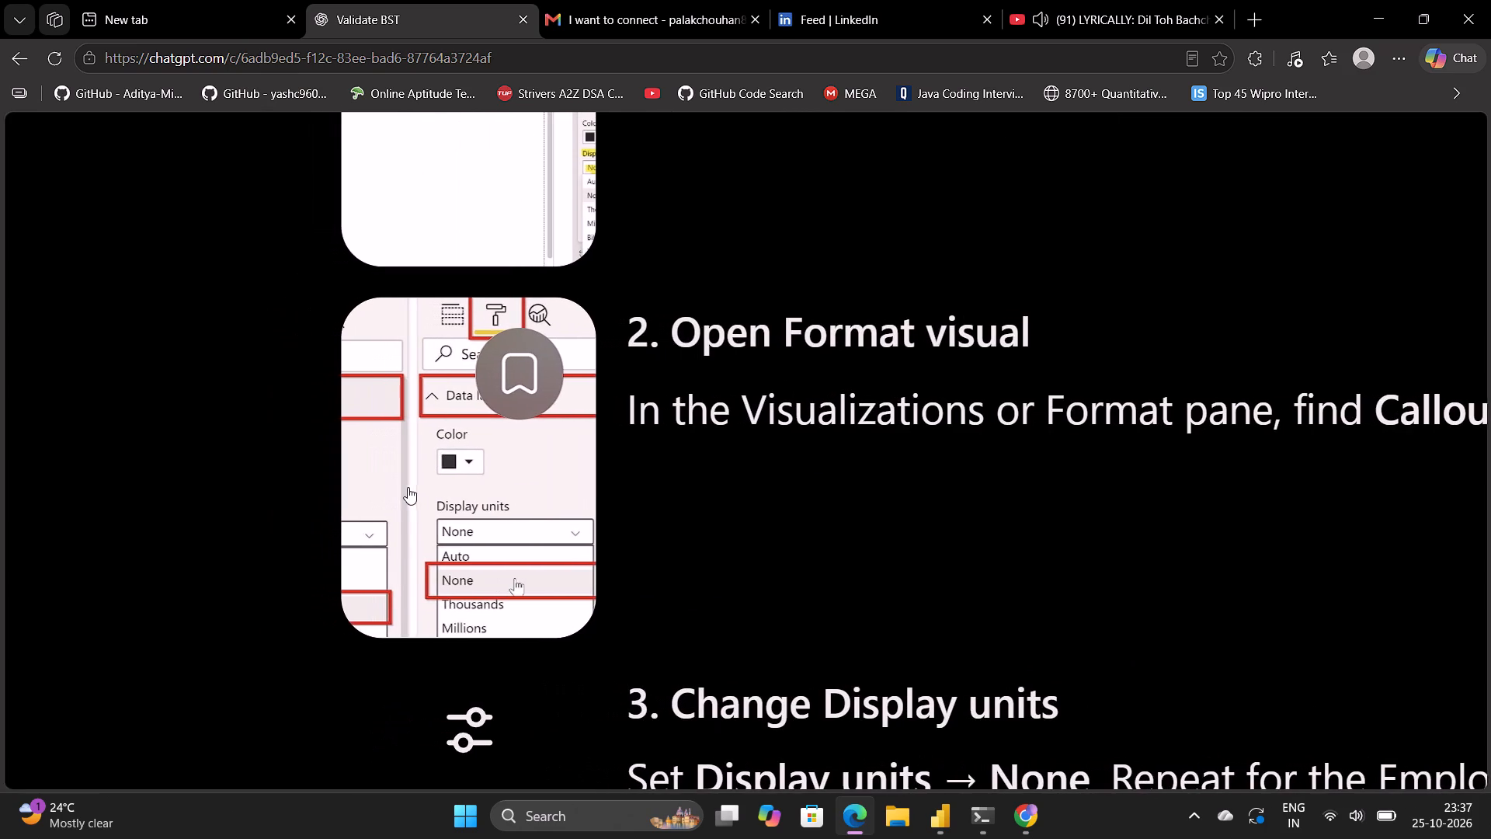
{"action": "scroll", "coordinate": [408, 487], "scroll_direction": "right", "scroll_amount": 2}
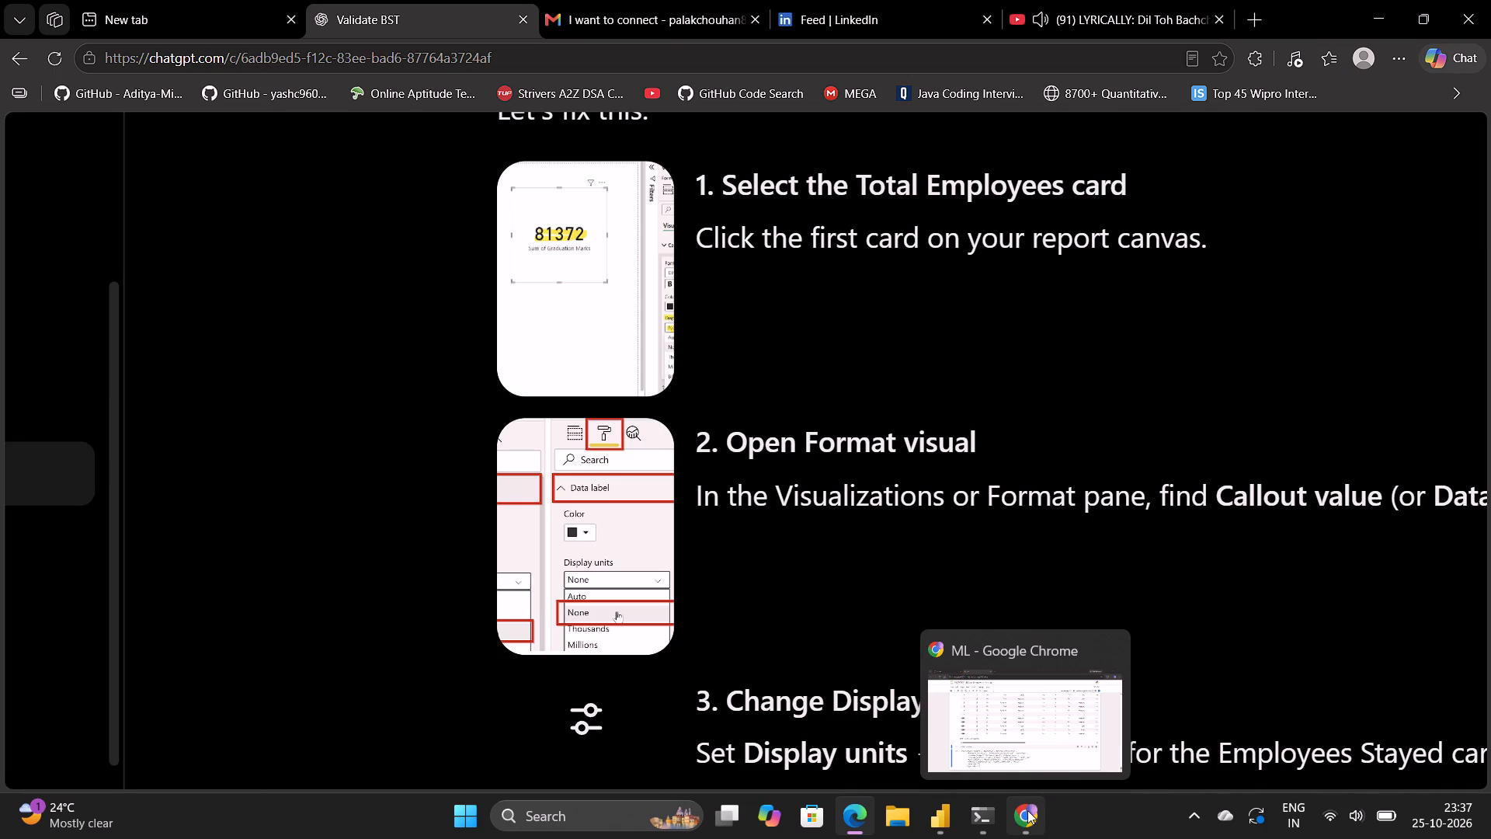
{"action": "left_click", "coordinate": [956, 816]}
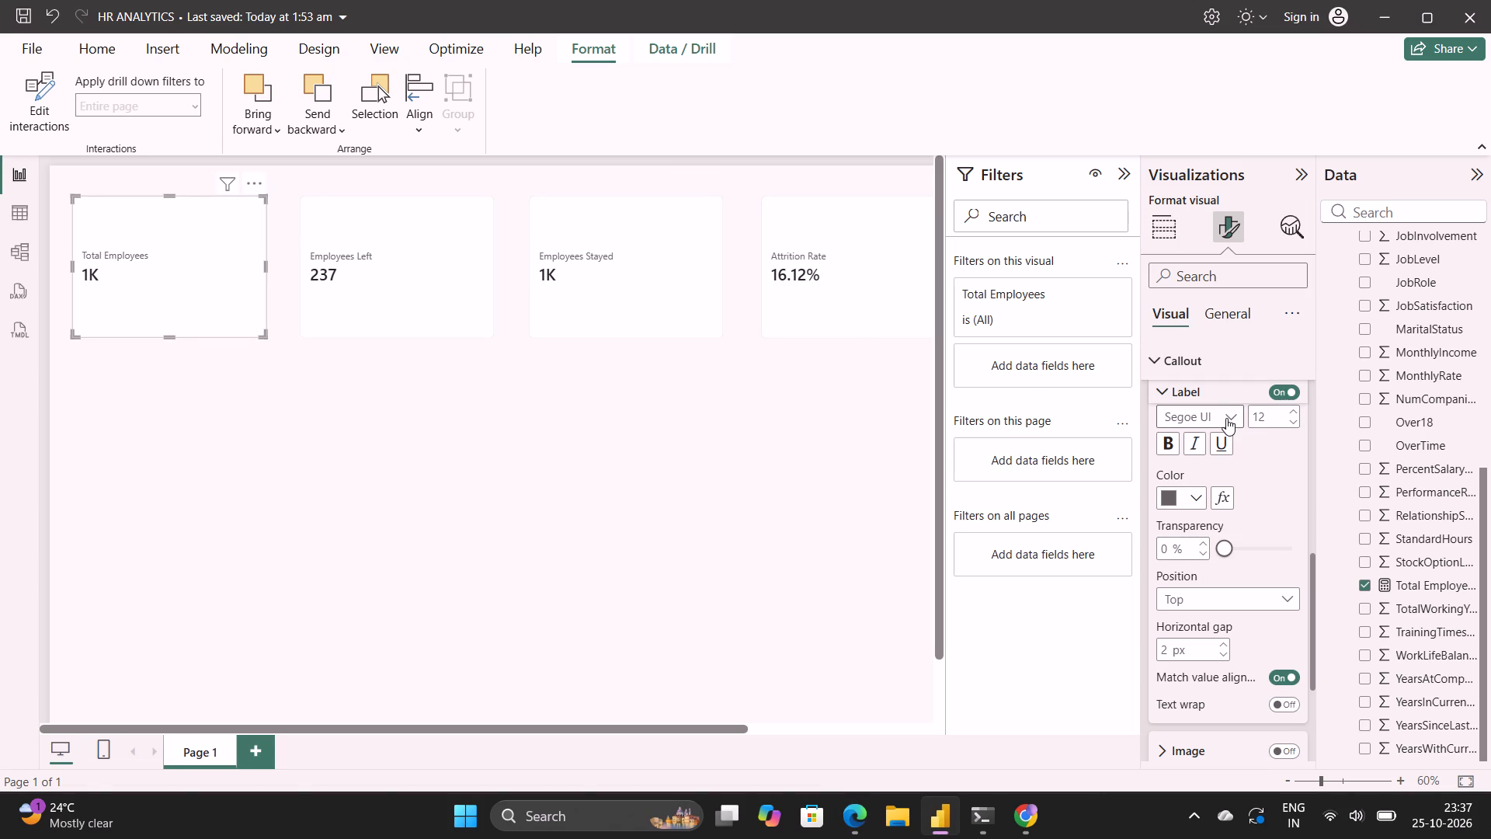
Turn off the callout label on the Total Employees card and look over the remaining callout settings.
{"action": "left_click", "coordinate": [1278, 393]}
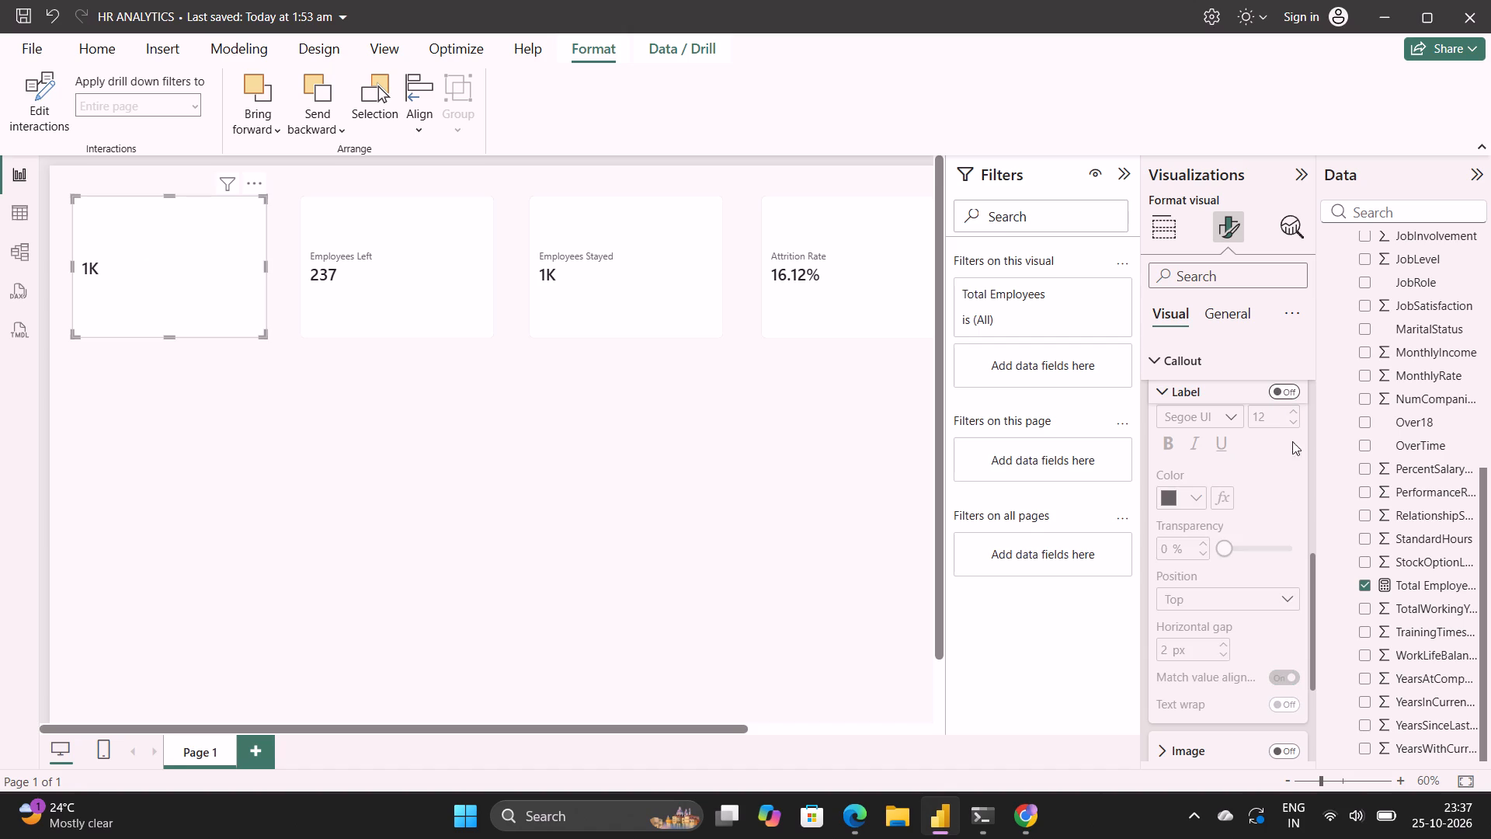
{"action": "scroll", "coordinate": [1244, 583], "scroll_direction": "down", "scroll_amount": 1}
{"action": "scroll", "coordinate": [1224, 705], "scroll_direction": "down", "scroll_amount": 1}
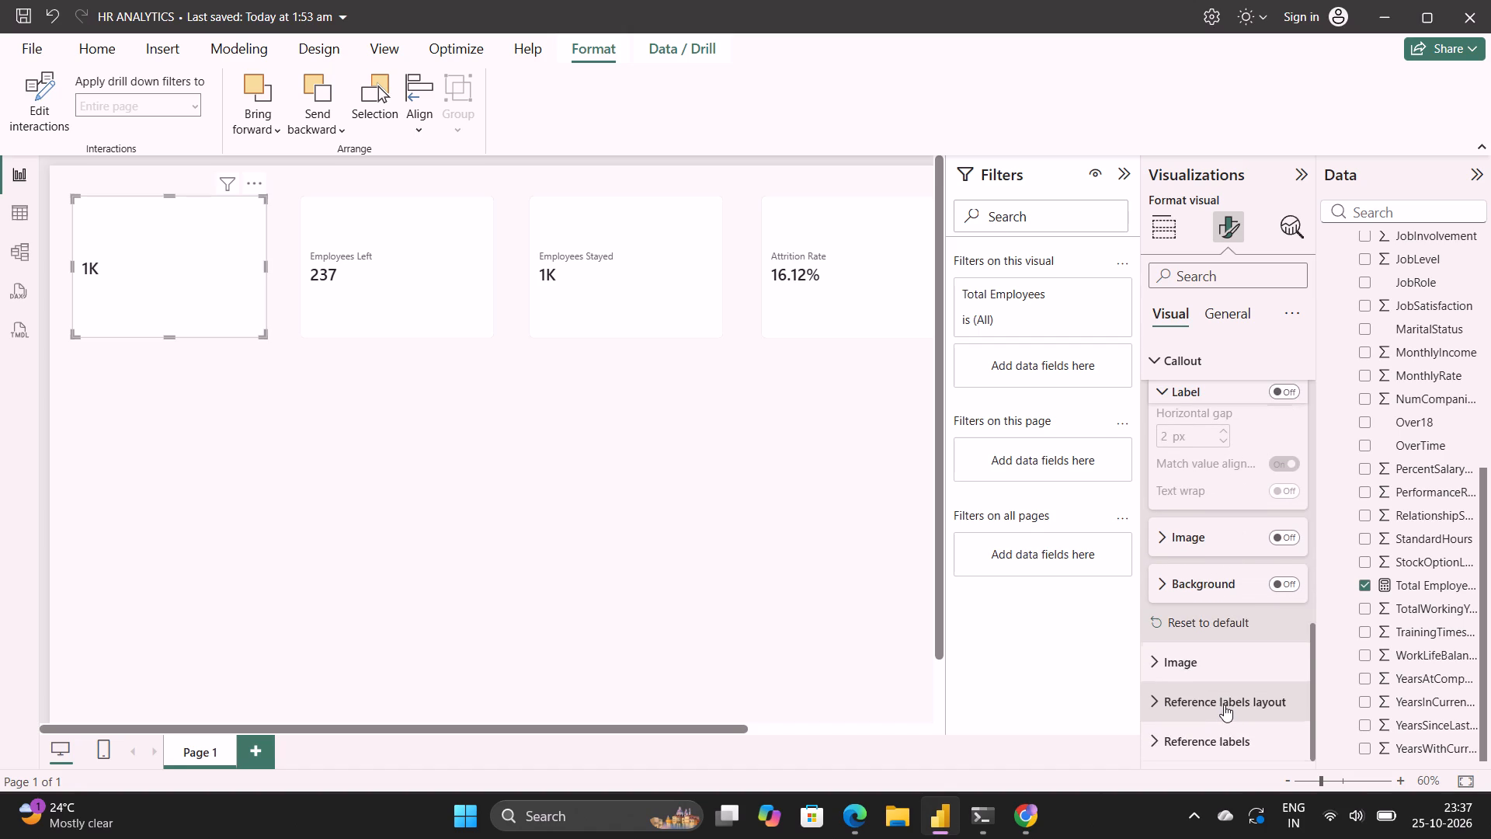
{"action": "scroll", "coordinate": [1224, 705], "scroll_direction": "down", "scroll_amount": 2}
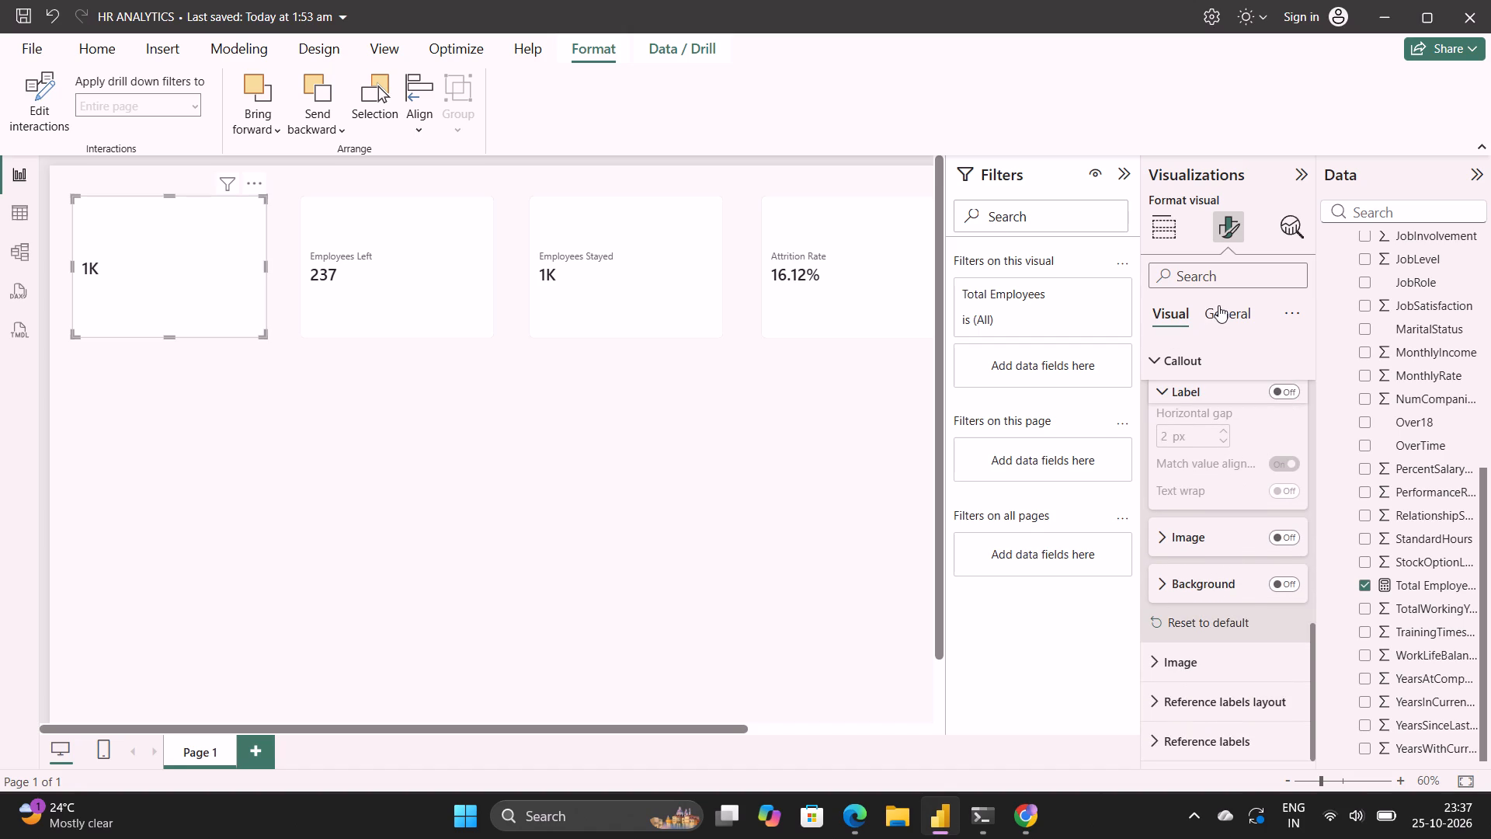
Examine the Total Employees card's general data format settings, including the apply-to choices, for a display-units option.
{"action": "left_click", "coordinate": [1220, 305]}
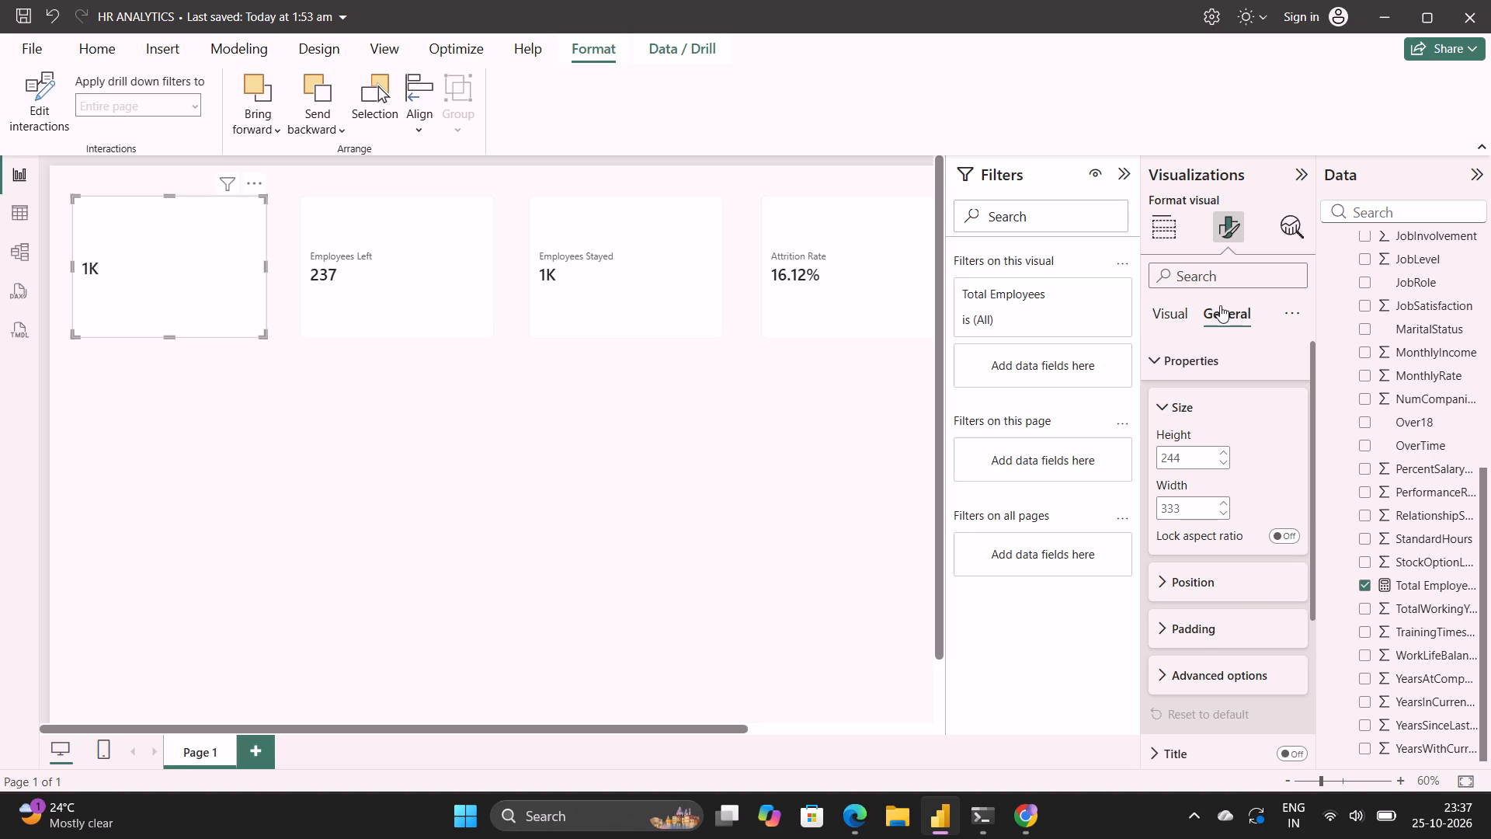
{"action": "scroll", "coordinate": [1229, 643], "scroll_direction": "down", "scroll_amount": 3}
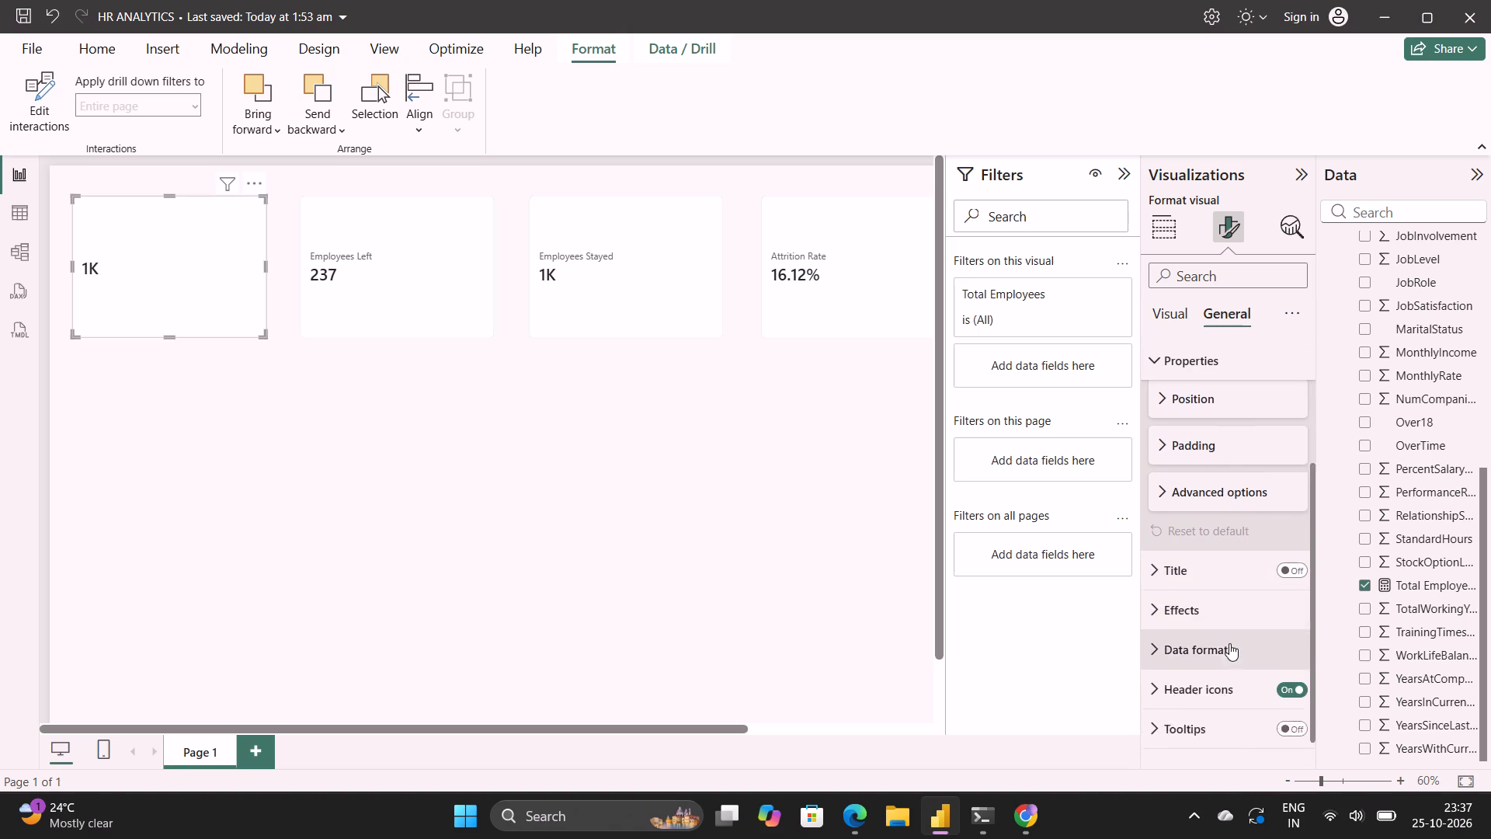
{"action": "scroll", "coordinate": [1229, 643], "scroll_direction": "down", "scroll_amount": 1}
{"action": "left_click", "coordinate": [1215, 626]}
{"action": "scroll", "coordinate": [1215, 626], "scroll_direction": "down", "scroll_amount": 1}
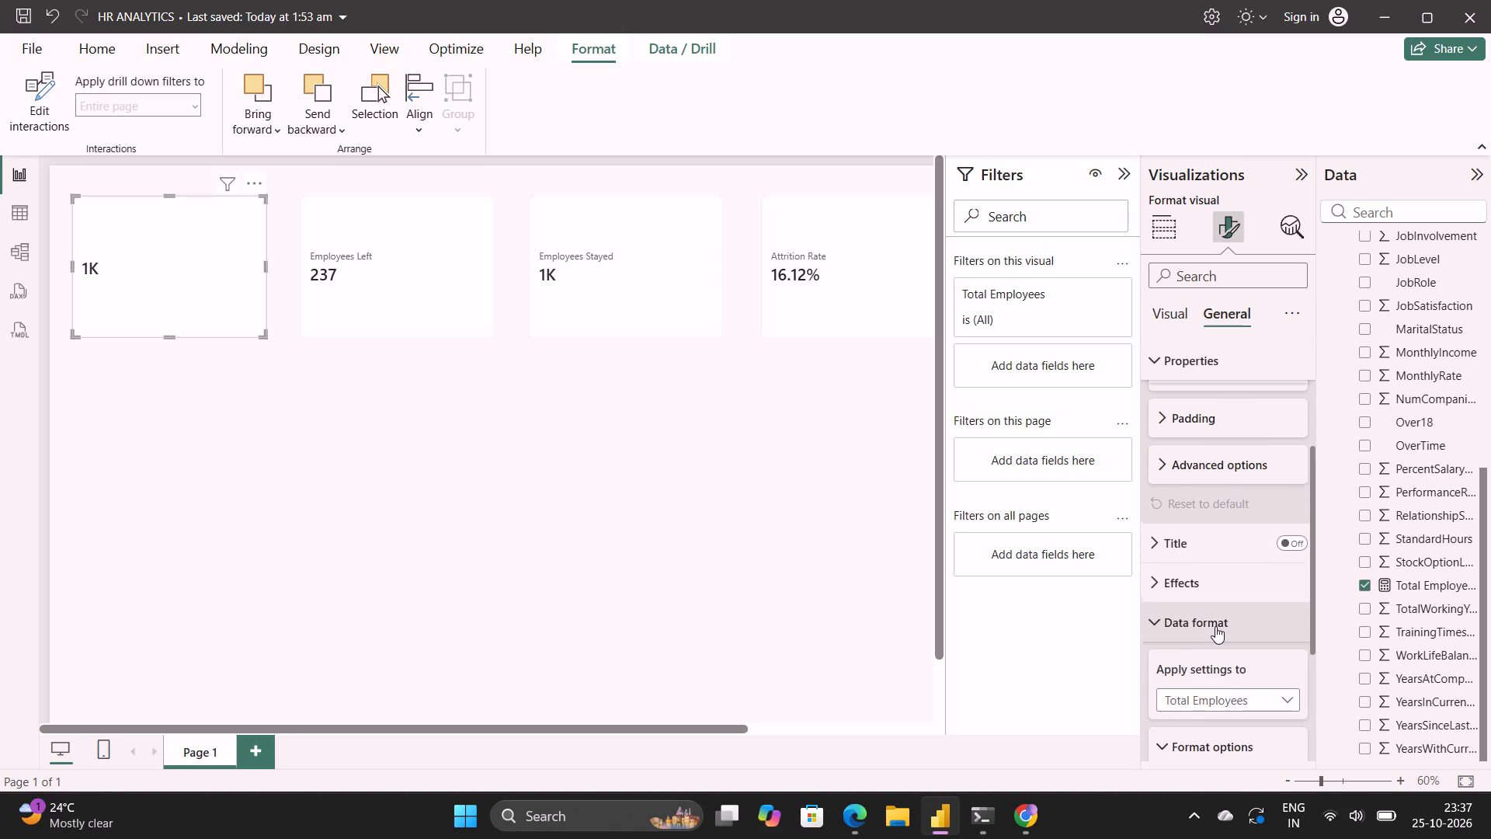
{"action": "scroll", "coordinate": [1215, 626], "scroll_direction": "down", "scroll_amount": 1}
{"action": "left_click", "coordinate": [1246, 556]}
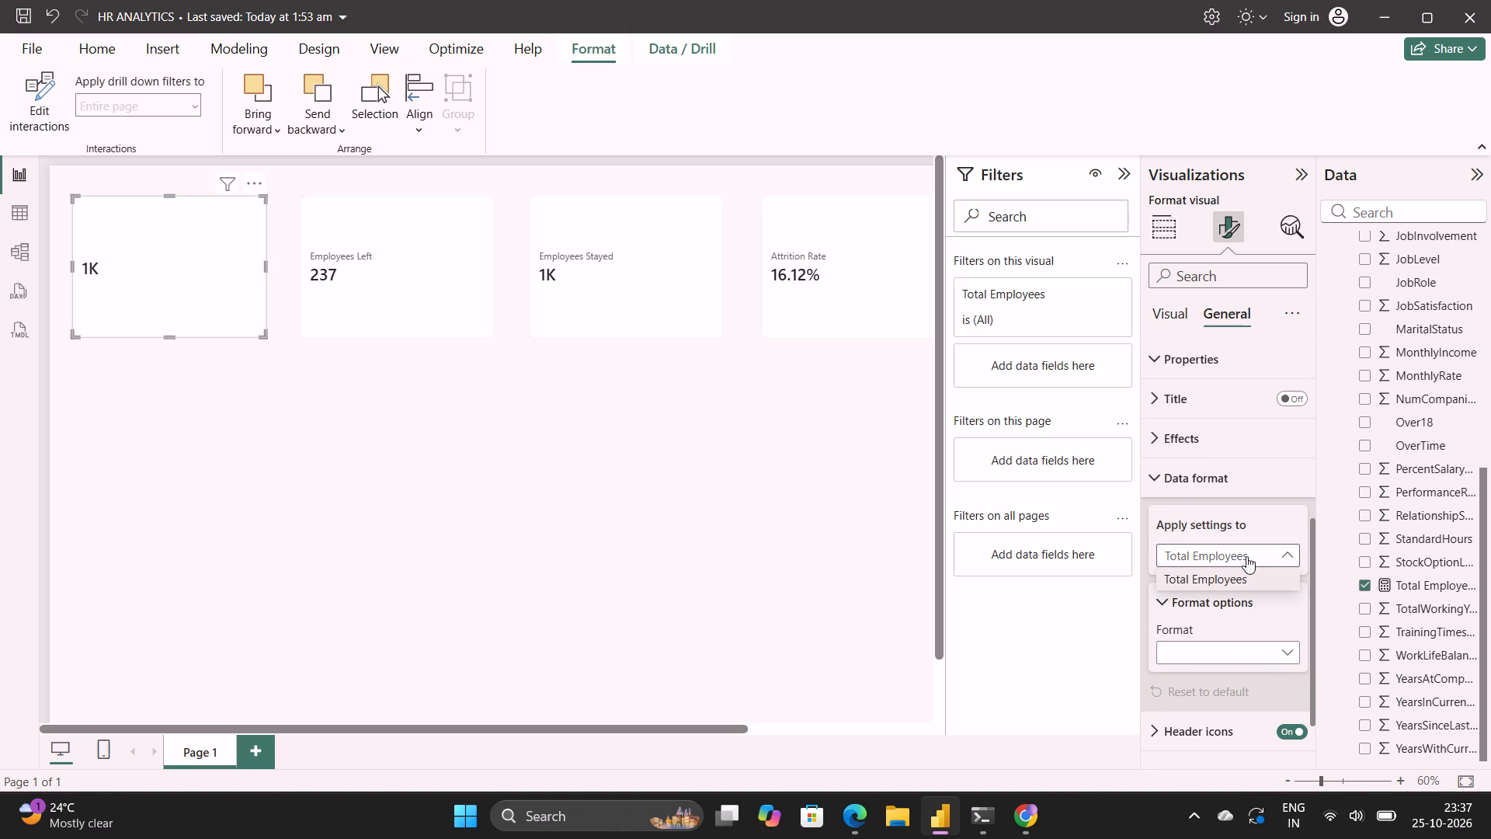
{"action": "left_click", "coordinate": [1242, 554]}
{"action": "scroll", "coordinate": [1197, 496], "scroll_direction": "down", "scroll_amount": 2}
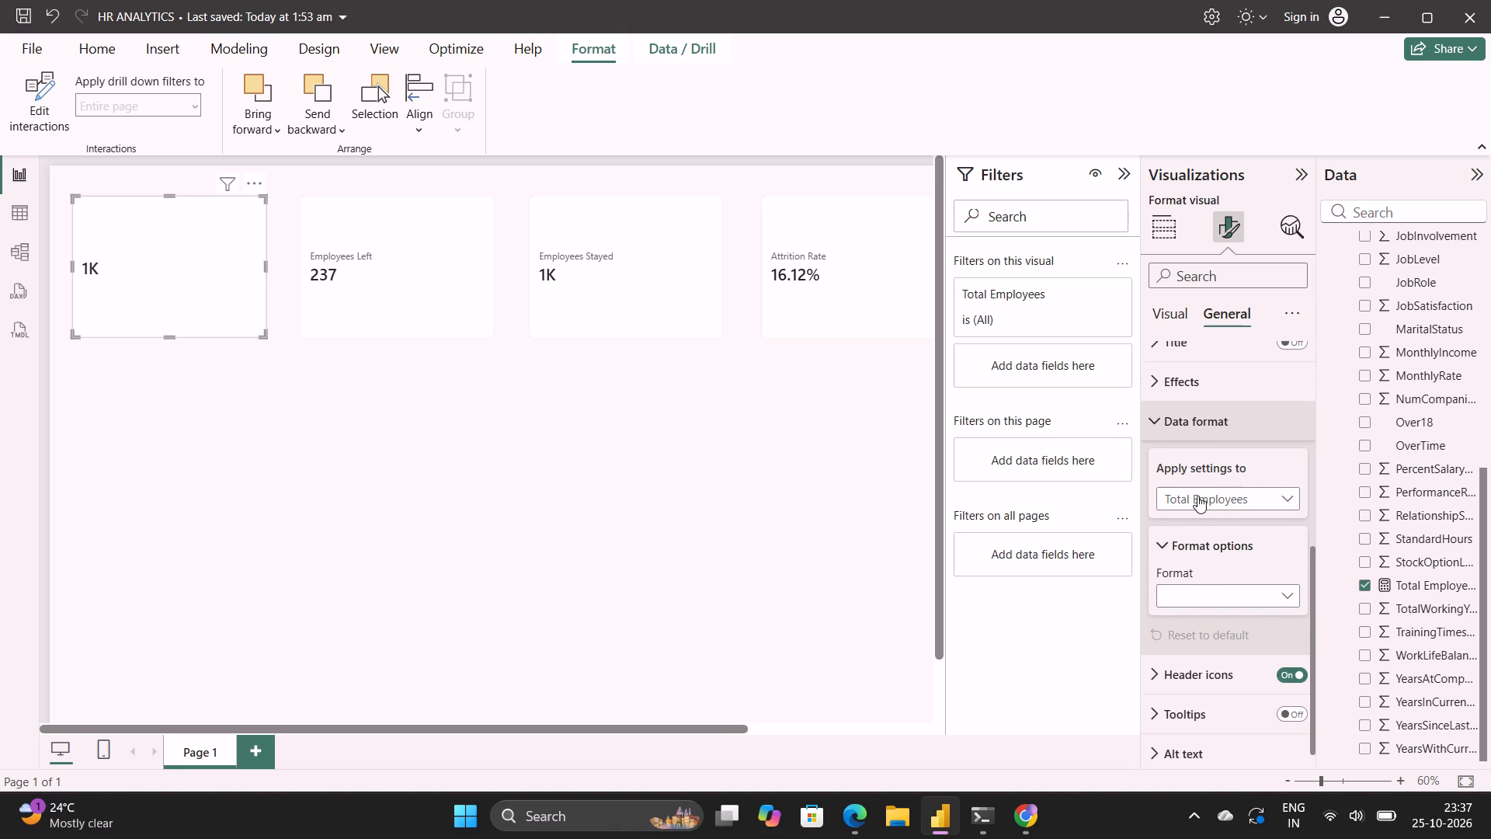
{"action": "scroll", "coordinate": [1206, 664], "scroll_direction": "up", "scroll_amount": 4}
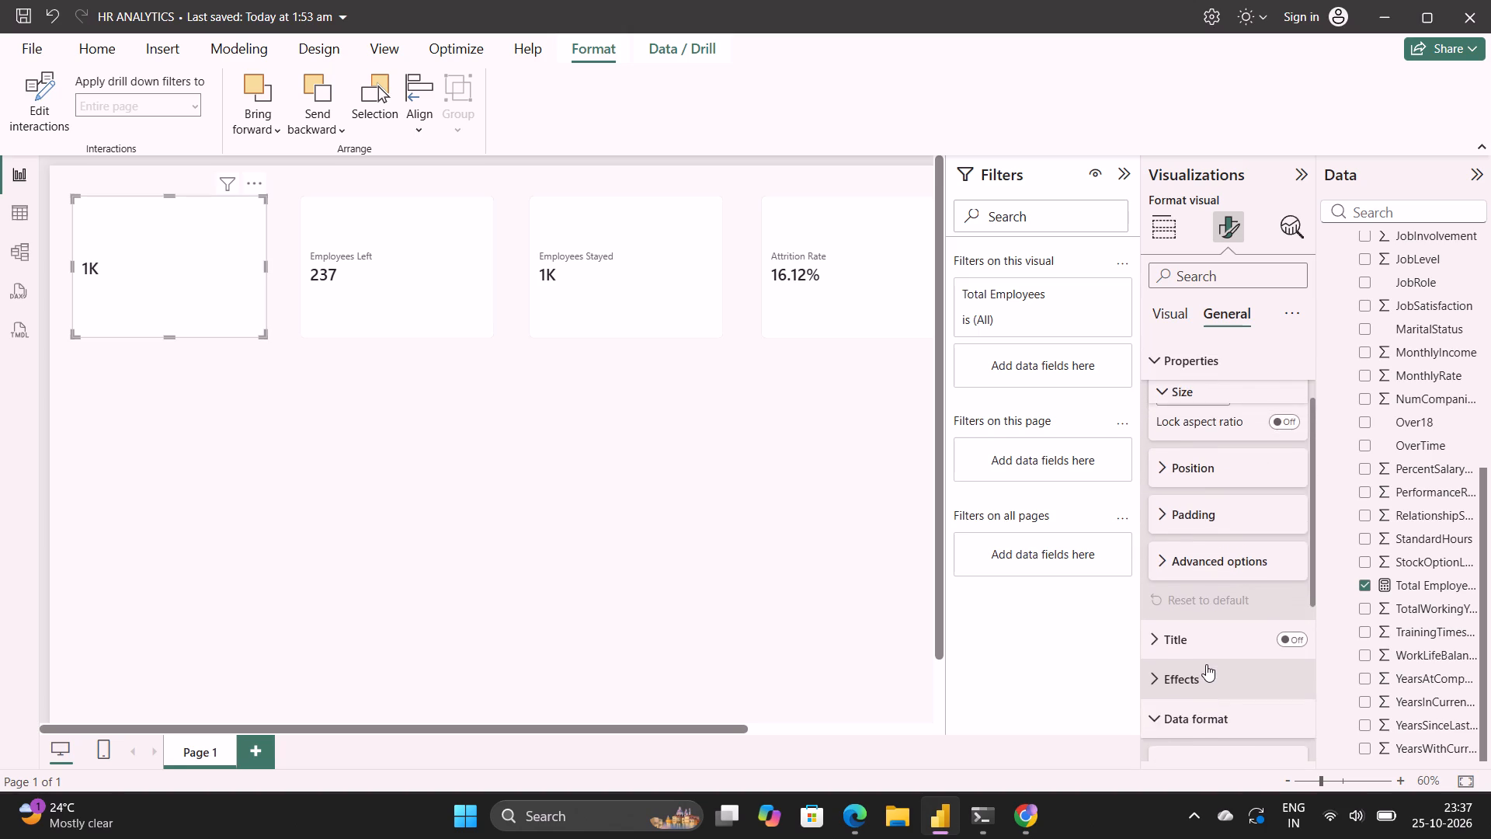
{"action": "scroll", "coordinate": [1206, 664], "scroll_direction": "up", "scroll_amount": 2}
Look through the Total Employees card's visual callout settings again for a display-units option.
{"action": "left_click", "coordinate": [1167, 315]}
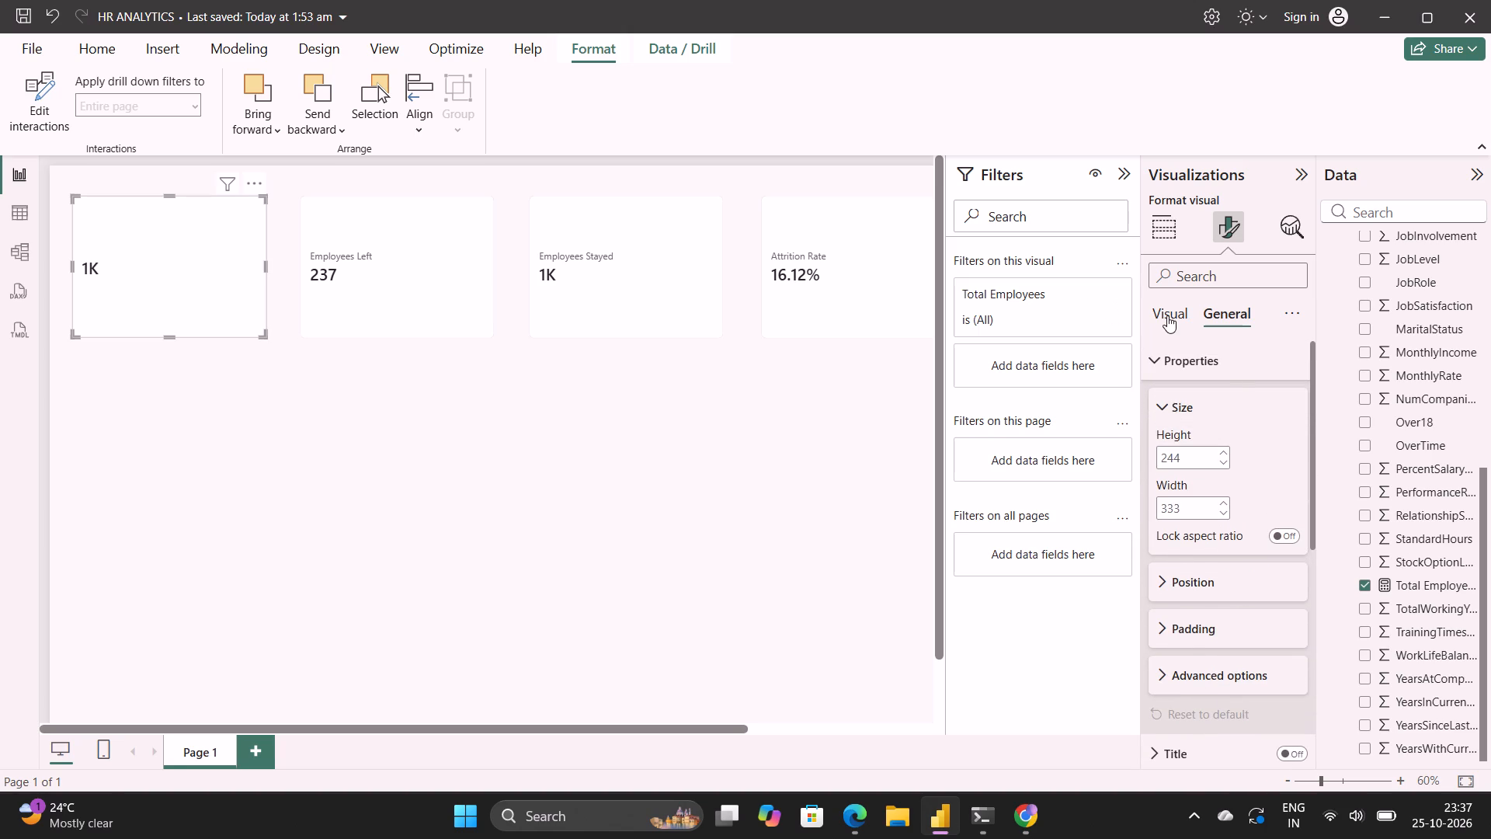
{"action": "scroll", "coordinate": [1247, 546], "scroll_direction": "up", "scroll_amount": 2}
{"action": "scroll", "coordinate": [1247, 546], "scroll_direction": "down", "scroll_amount": 3}
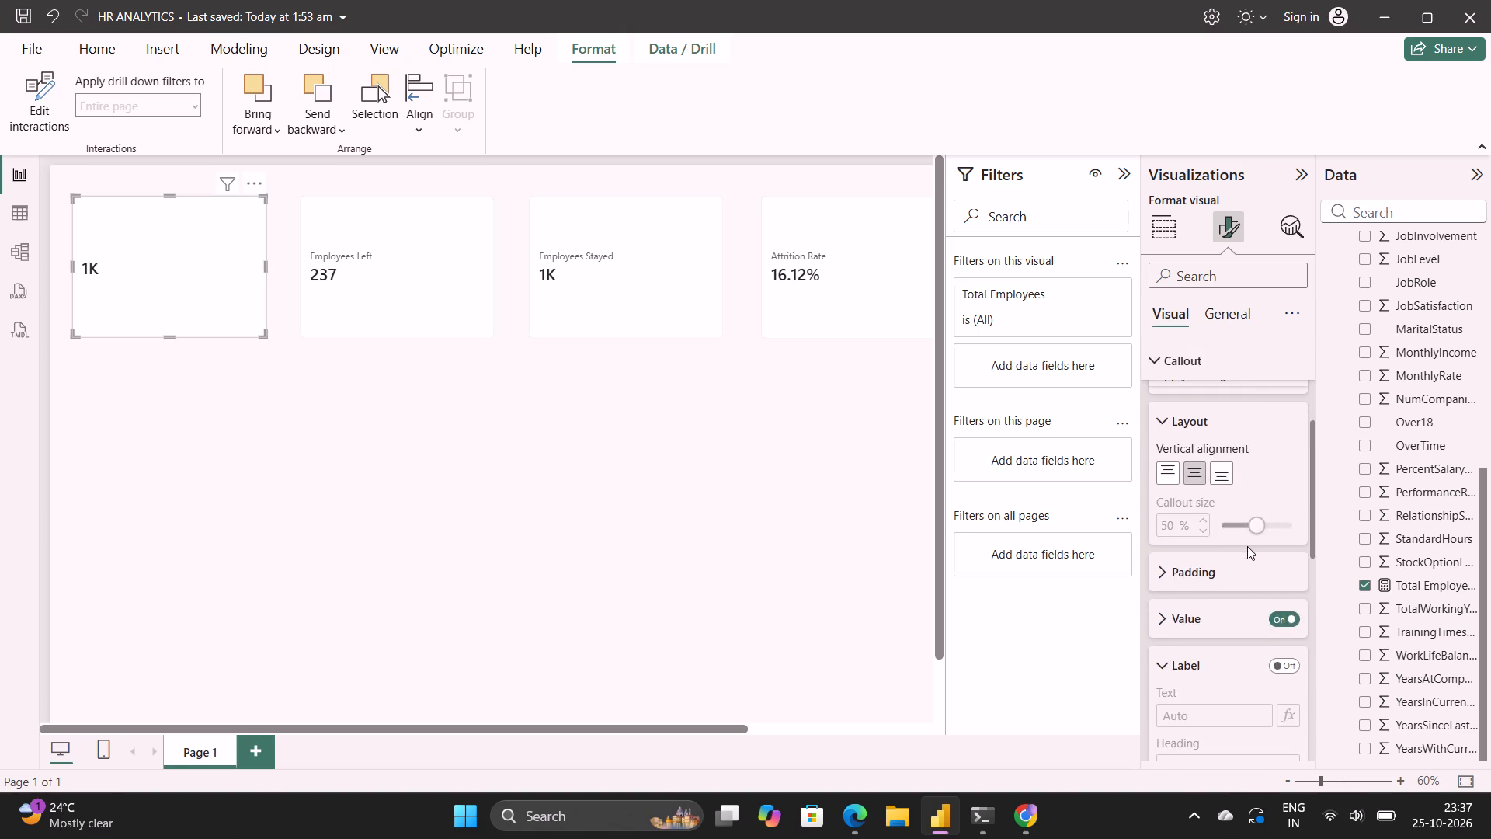
{"action": "scroll", "coordinate": [1247, 546], "scroll_direction": "down", "scroll_amount": 8}
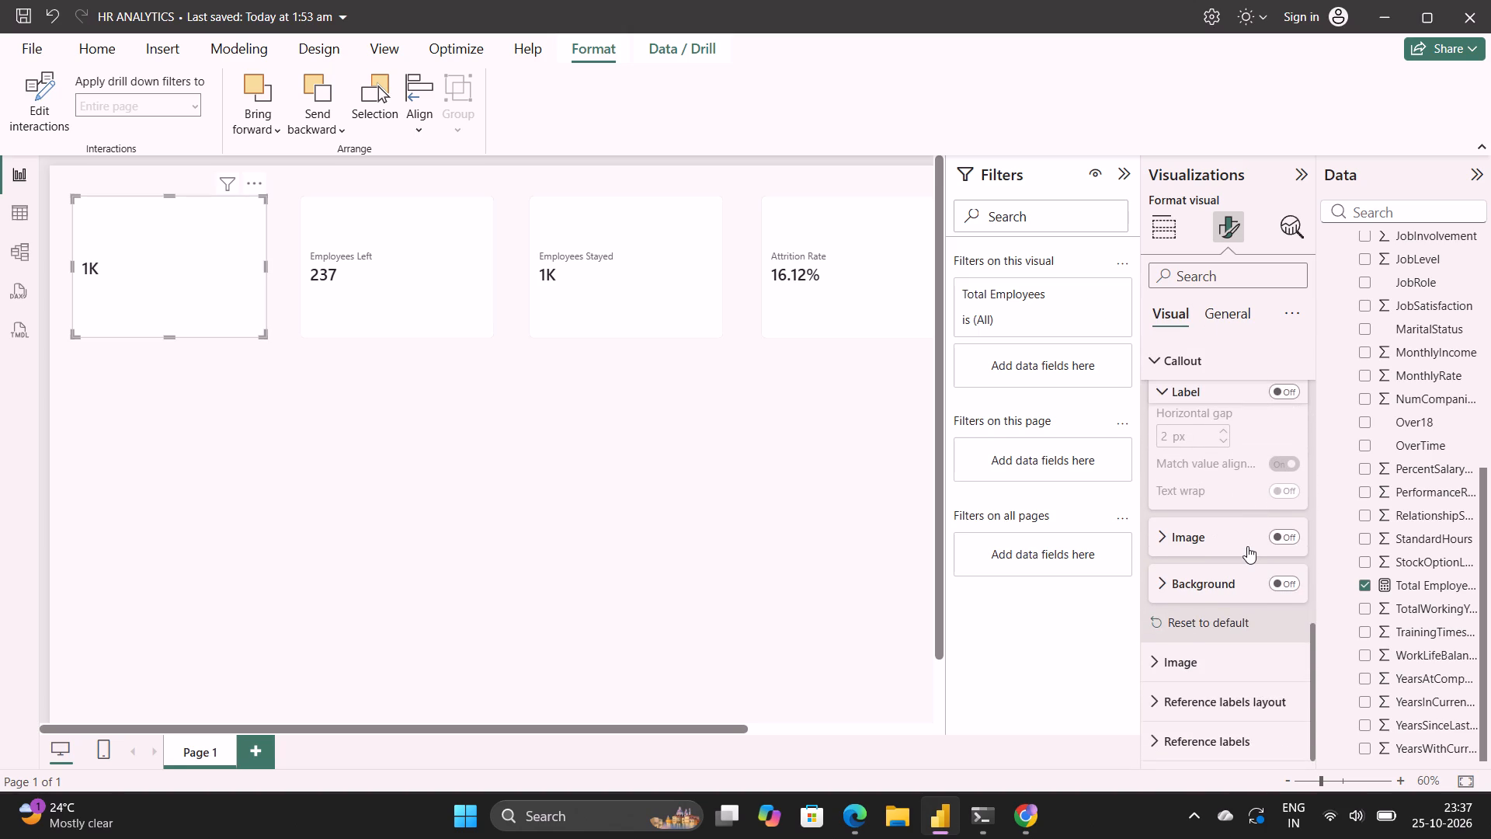
{"action": "scroll", "coordinate": [1247, 546], "scroll_direction": "down", "scroll_amount": 2}
{"action": "scroll", "coordinate": [1224, 622], "scroll_direction": "up", "scroll_amount": 7}
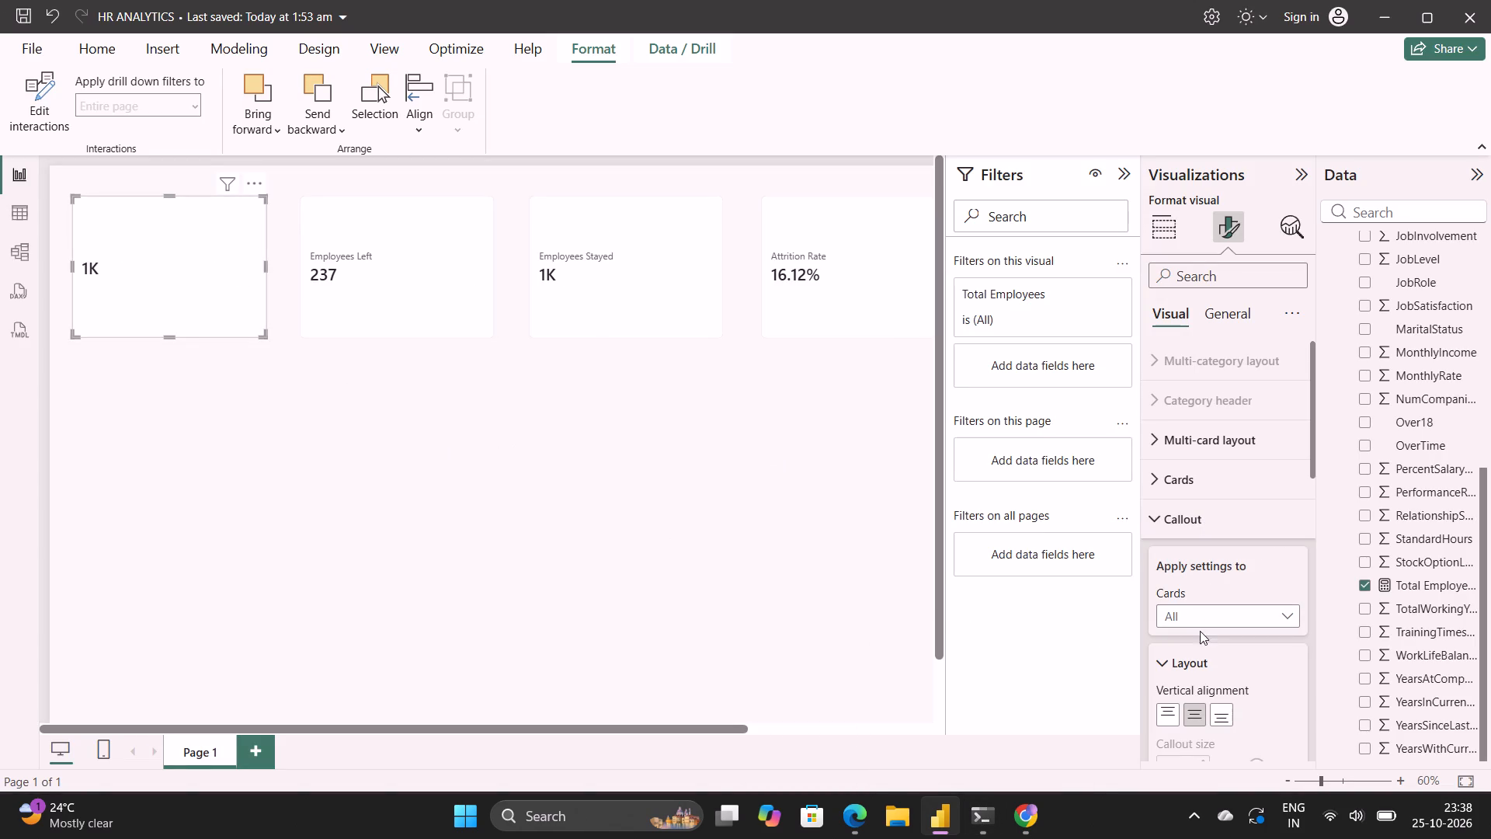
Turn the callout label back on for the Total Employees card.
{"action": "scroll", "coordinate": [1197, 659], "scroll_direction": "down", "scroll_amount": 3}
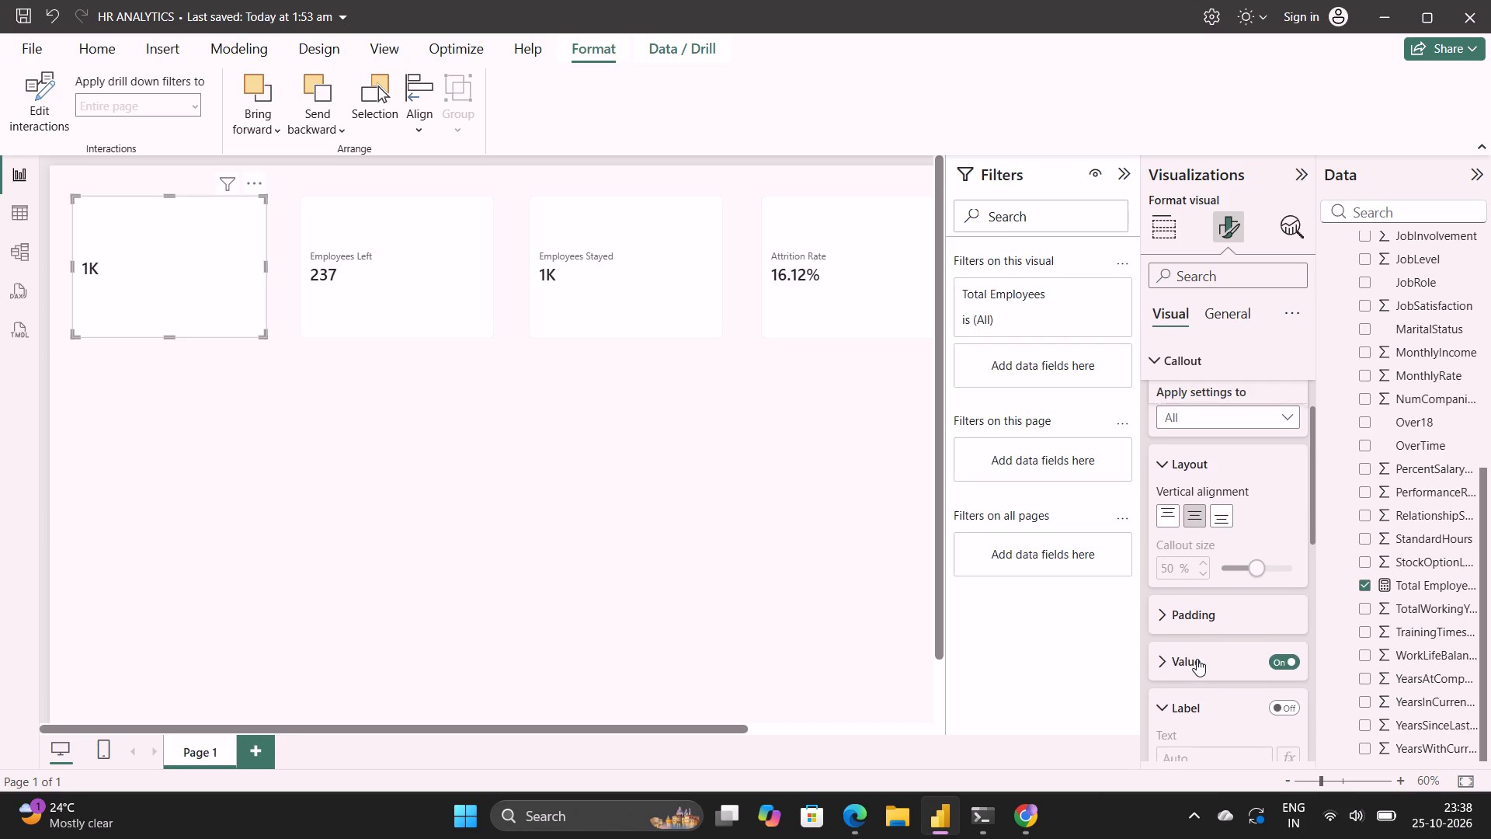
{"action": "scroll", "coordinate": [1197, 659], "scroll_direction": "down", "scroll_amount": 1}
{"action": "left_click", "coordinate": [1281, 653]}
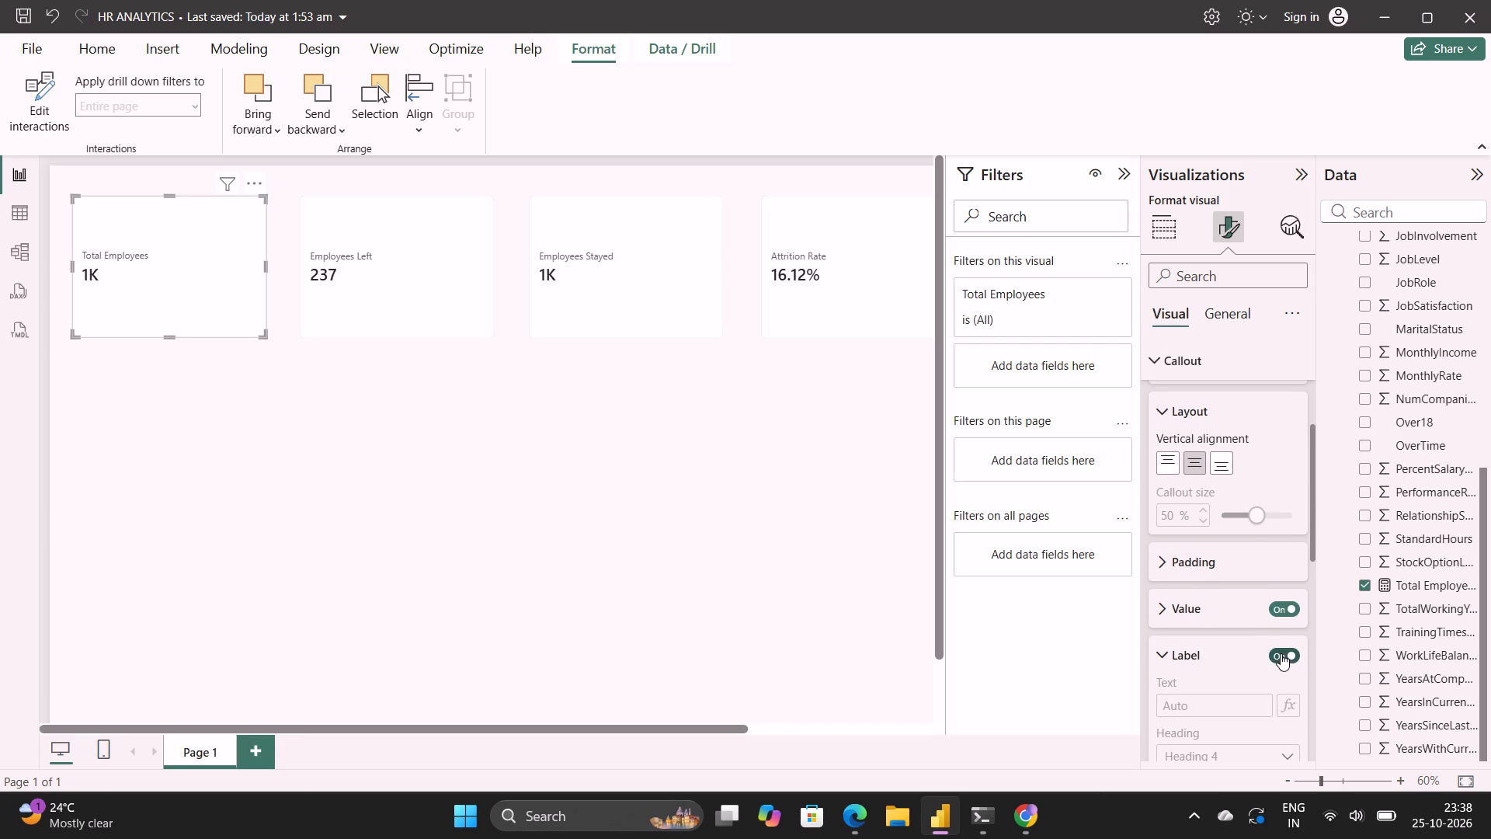
Look through the Total Employees card's callout label settings and the sections following them for a display-units option.
{"action": "scroll", "coordinate": [1281, 653], "scroll_direction": "down", "scroll_amount": 2}
{"action": "scroll", "coordinate": [1204, 658], "scroll_direction": "down", "scroll_amount": 1}
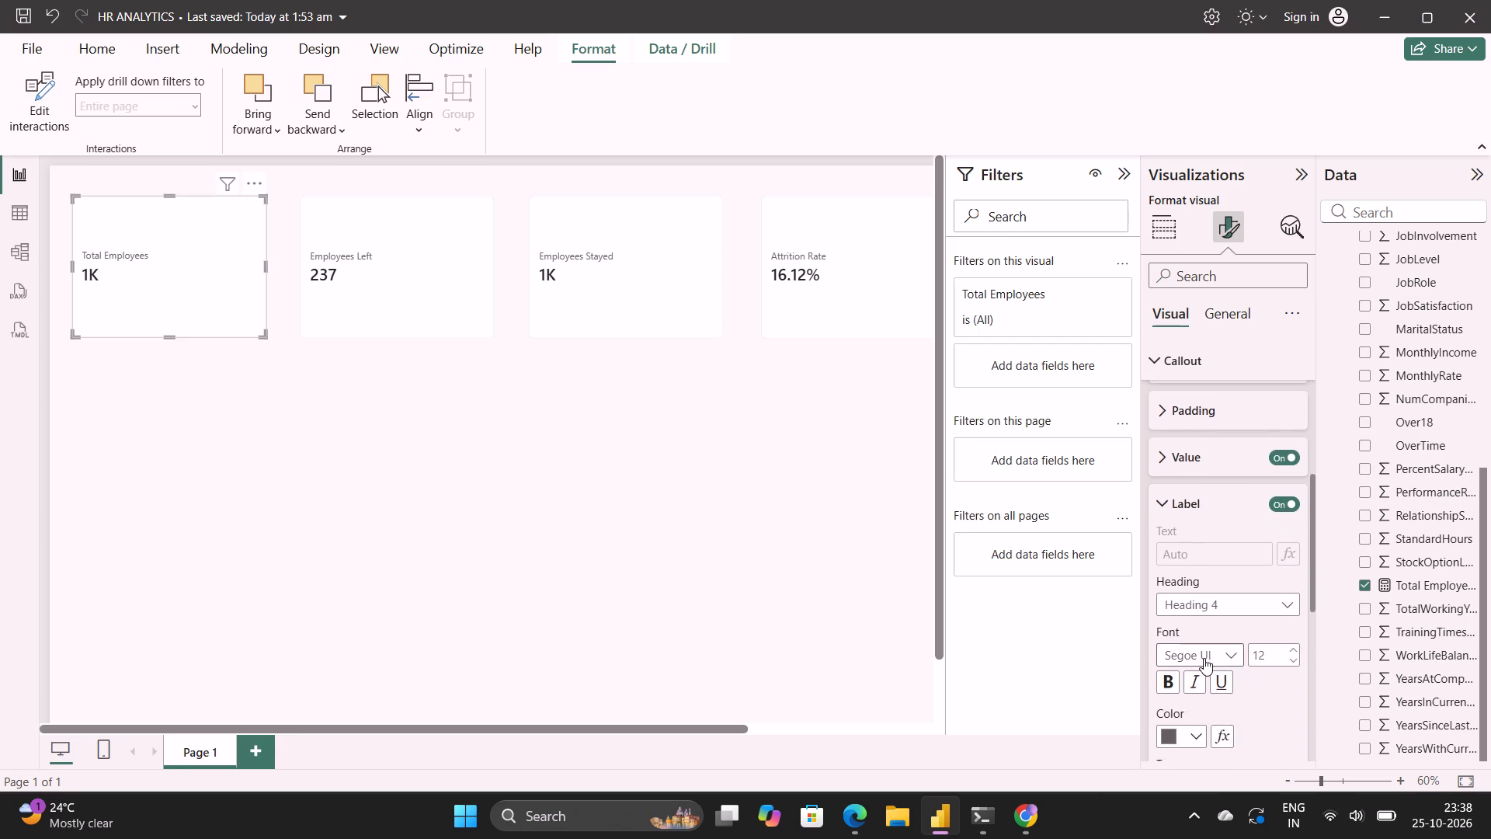
{"action": "scroll", "coordinate": [1204, 658], "scroll_direction": "down", "scroll_amount": 4}
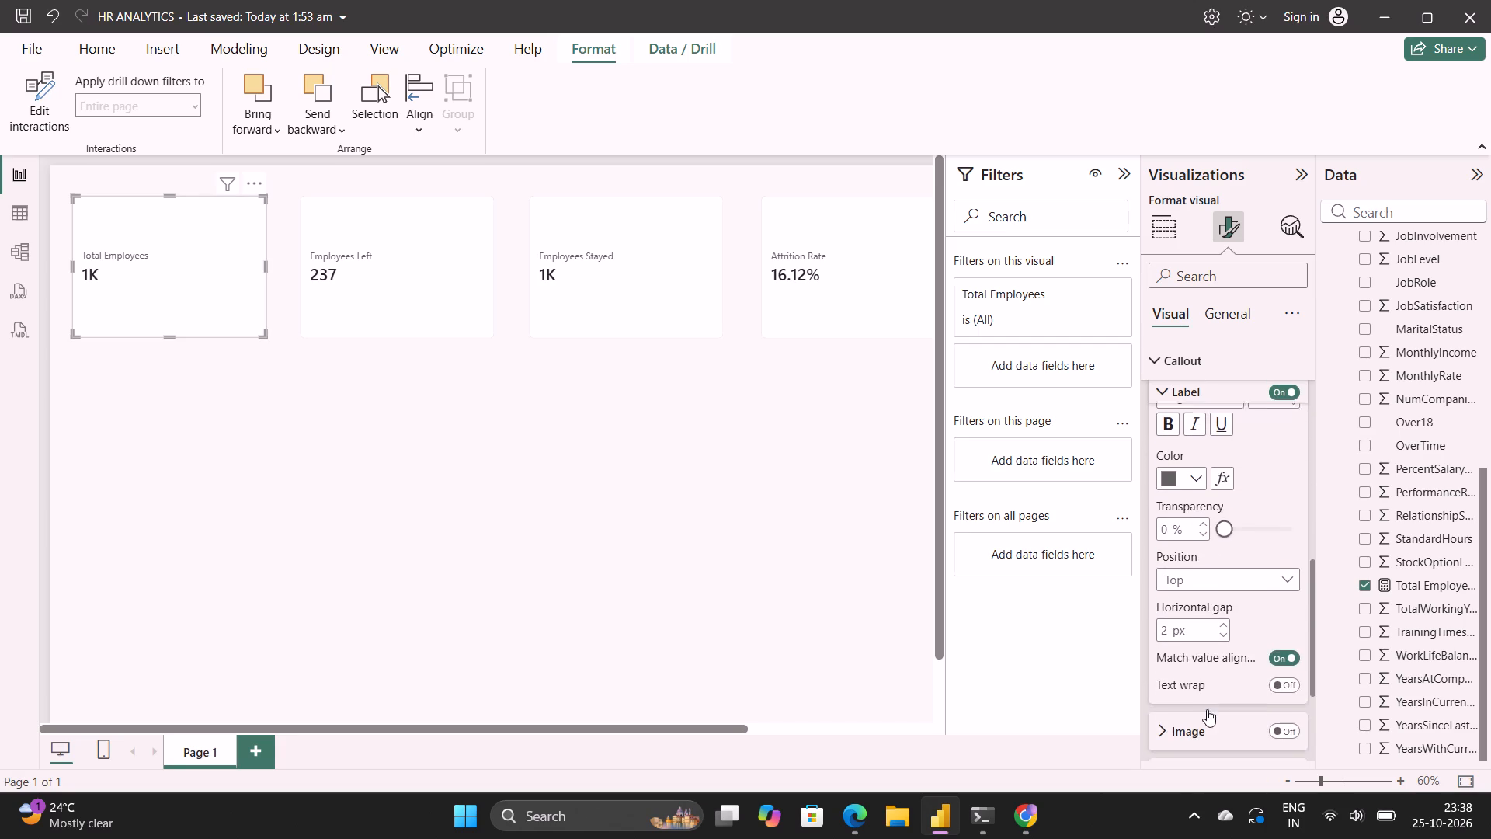
{"action": "scroll", "coordinate": [1207, 709], "scroll_direction": "down", "scroll_amount": 2}
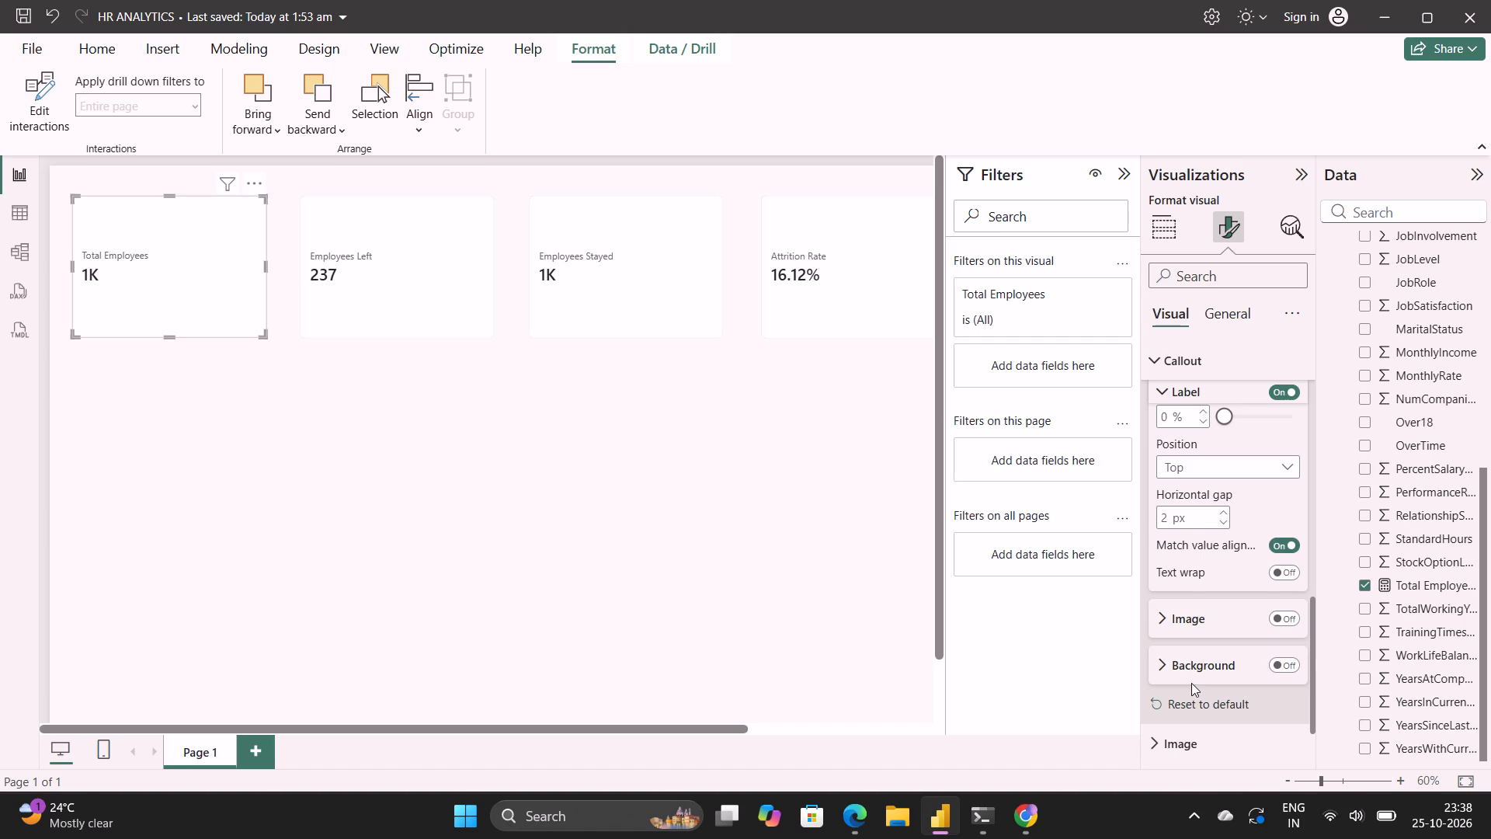
Look through the Total Employees card's reference labels layout and reference labels settings for a display-units option.
{"action": "scroll", "coordinate": [1191, 683], "scroll_direction": "down", "scroll_amount": 2}
{"action": "left_click", "coordinate": [1170, 699]}
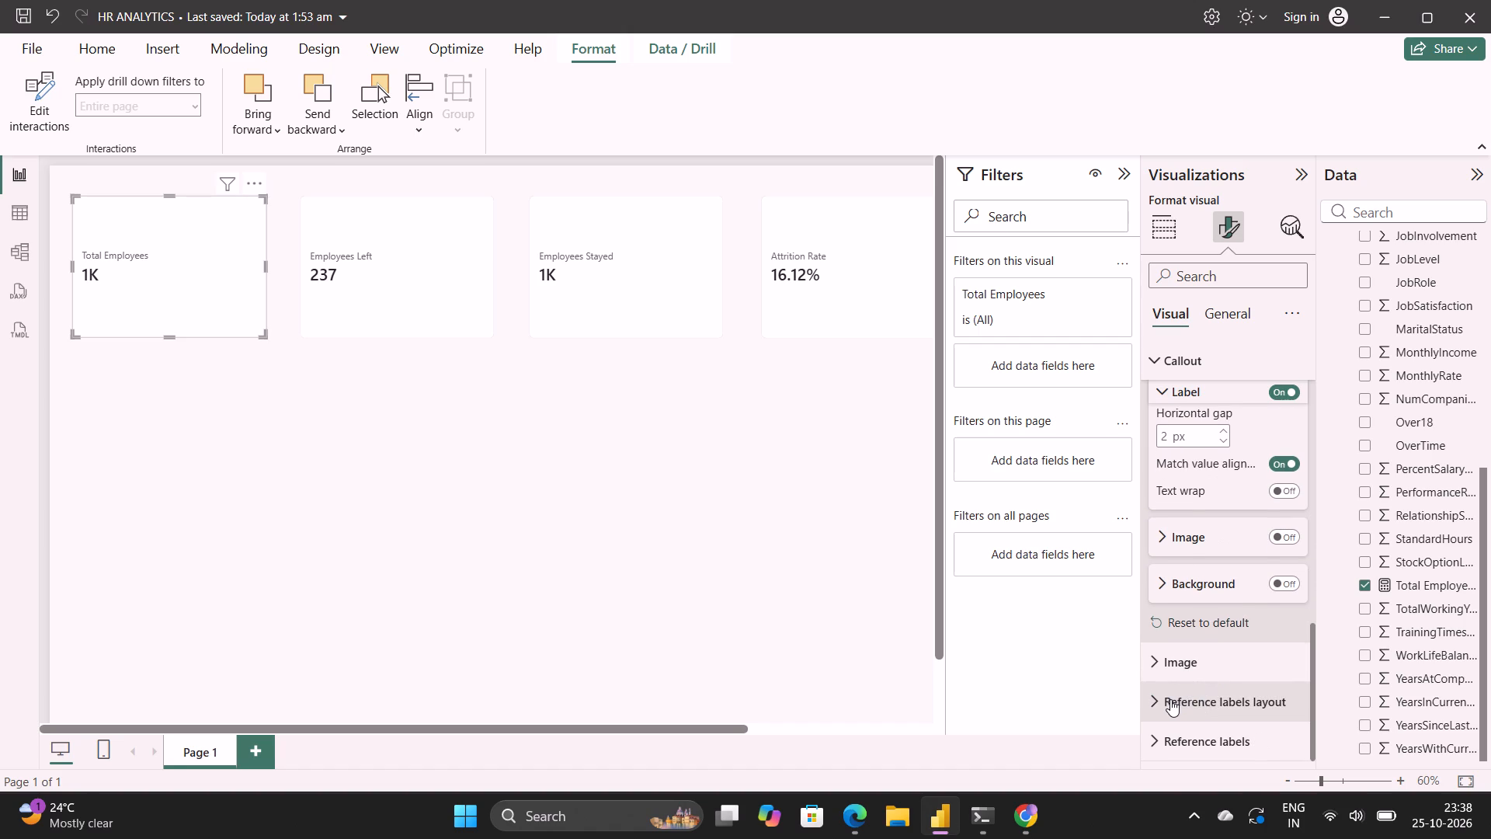
{"action": "scroll", "coordinate": [1170, 699], "scroll_direction": "down", "scroll_amount": 2}
{"action": "scroll", "coordinate": [1212, 635], "scroll_direction": "down", "scroll_amount": 2}
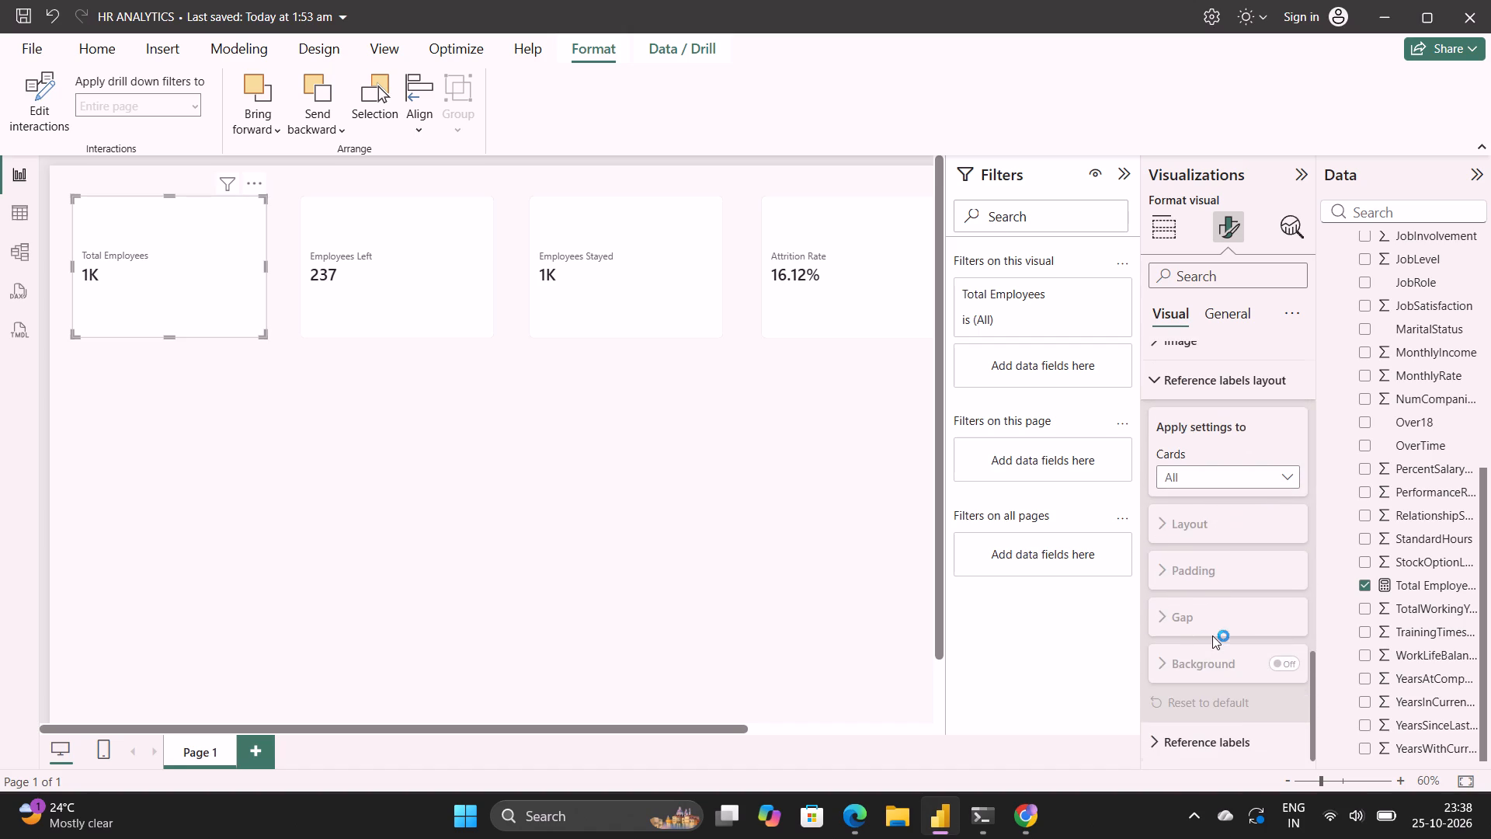
{"action": "scroll", "coordinate": [1212, 635], "scroll_direction": "down", "scroll_amount": 1}
{"action": "left_click", "coordinate": [1207, 740]}
{"action": "scroll", "coordinate": [1207, 740], "scroll_direction": "down", "scroll_amount": 2}
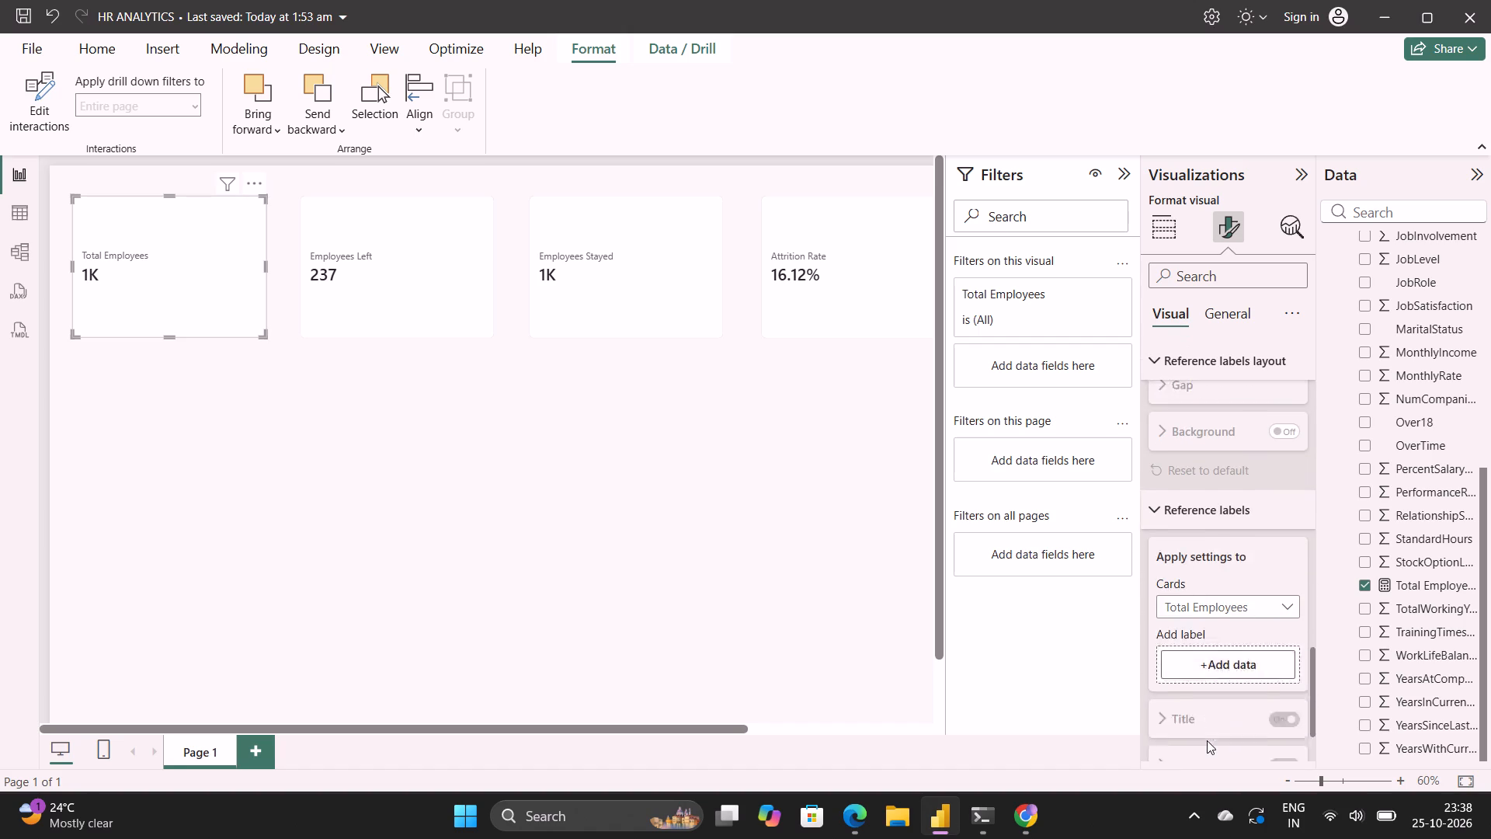
{"action": "scroll", "coordinate": [1207, 740], "scroll_direction": "down", "scroll_amount": 3}
{"action": "scroll", "coordinate": [1199, 585], "scroll_direction": "up", "scroll_amount": 6}
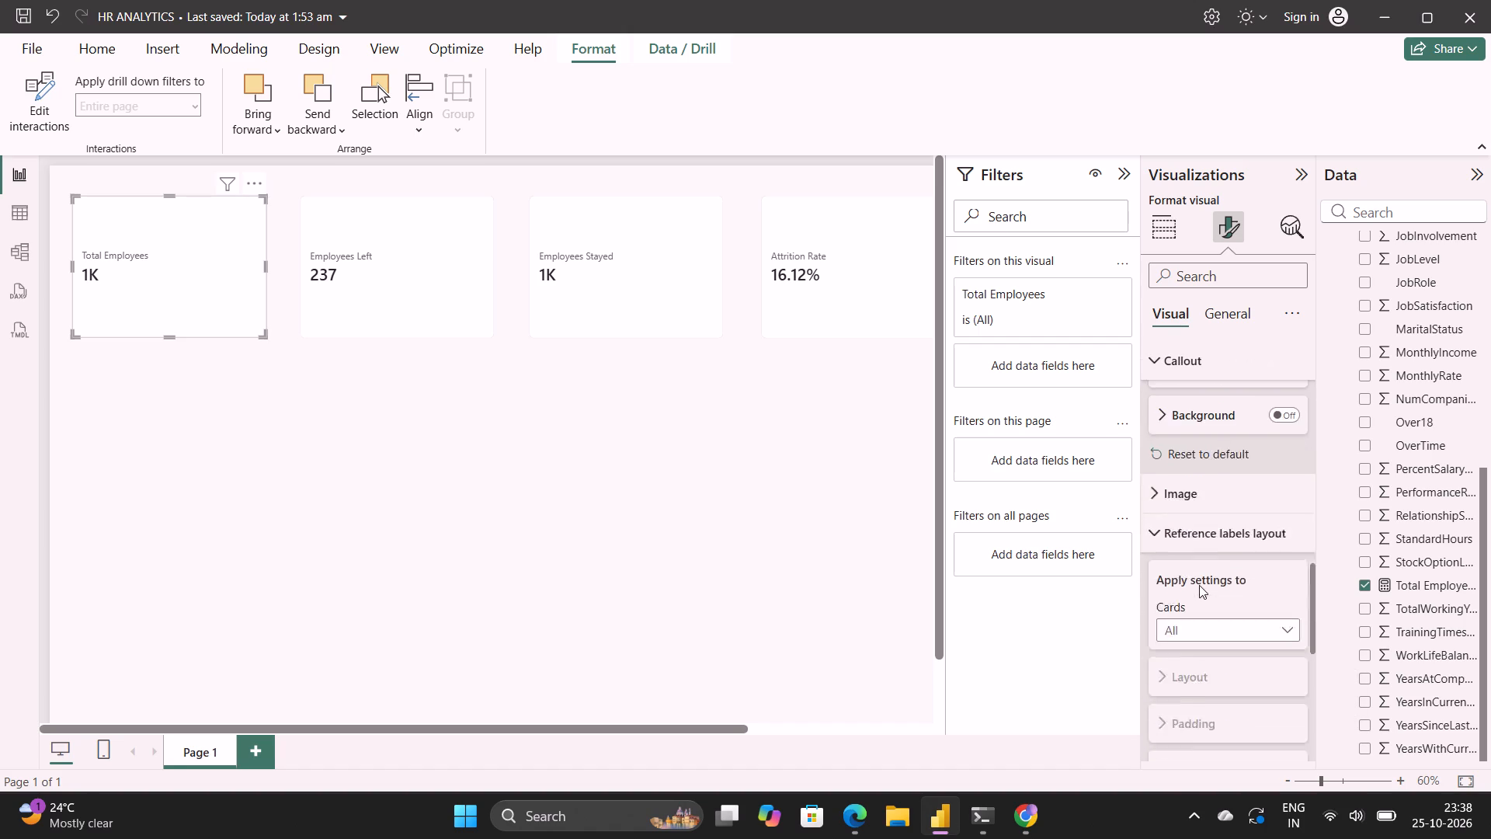
{"action": "scroll", "coordinate": [1199, 585], "scroll_direction": "up", "scroll_amount": 5}
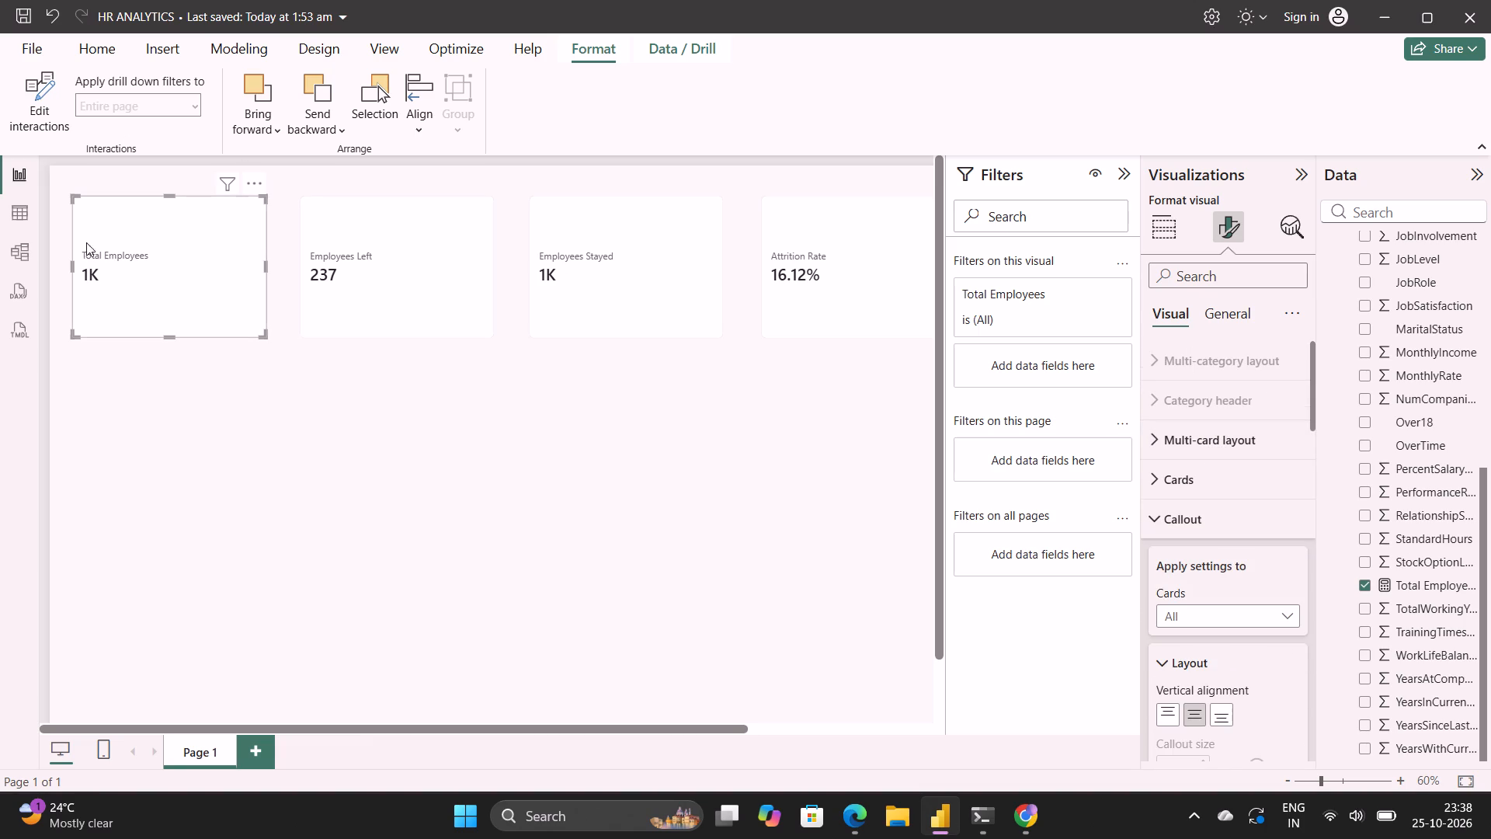
Examine the Total Employees card's value, additional options, multi-card layout, size properties and field setup for a way to set display units.
{"action": "left_click", "coordinate": [89, 263]}
{"action": "double_click", "coordinate": [89, 273]}
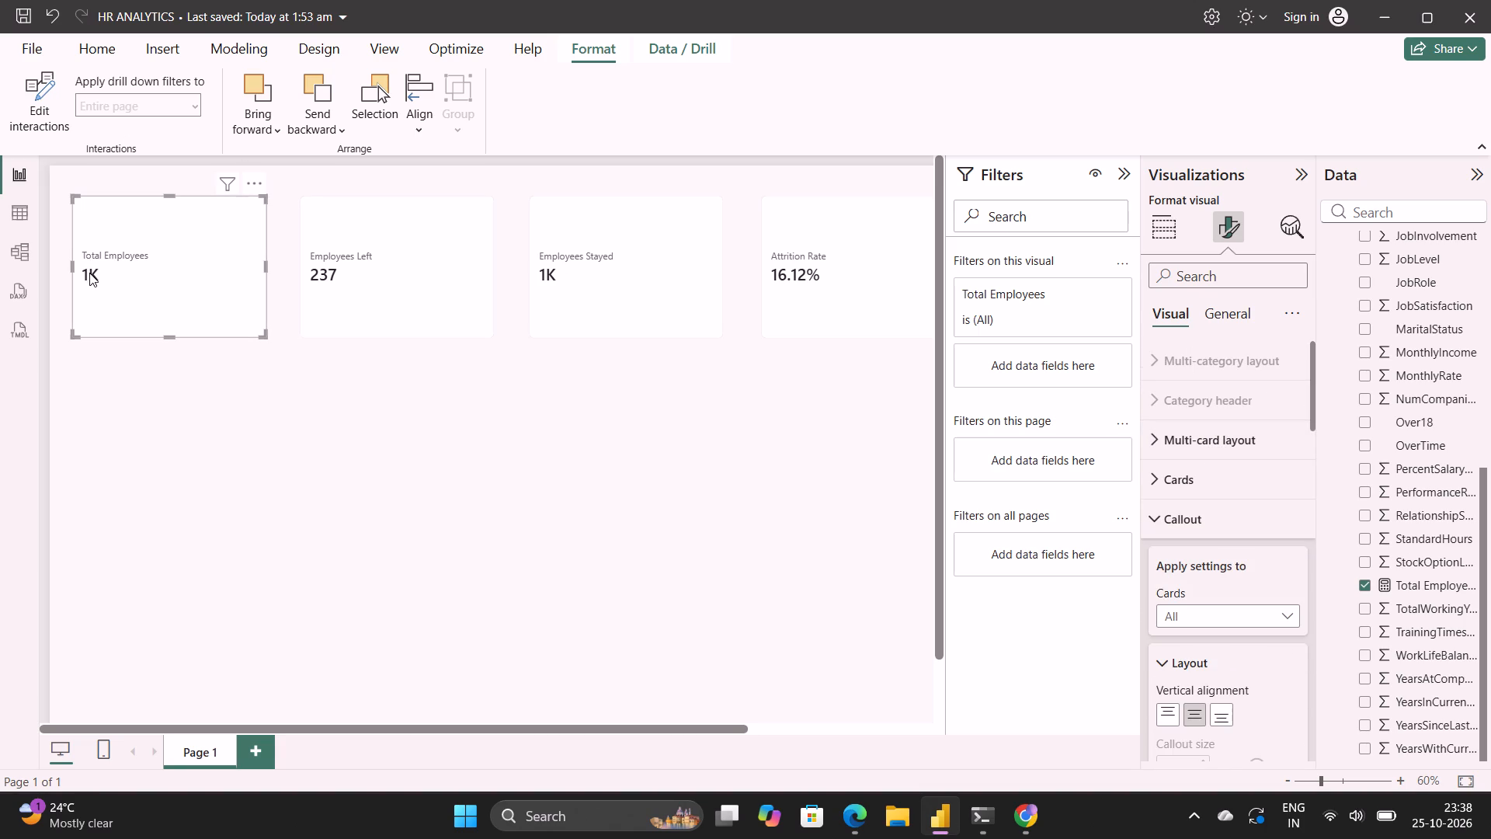
{"action": "double_click", "coordinate": [89, 273]}
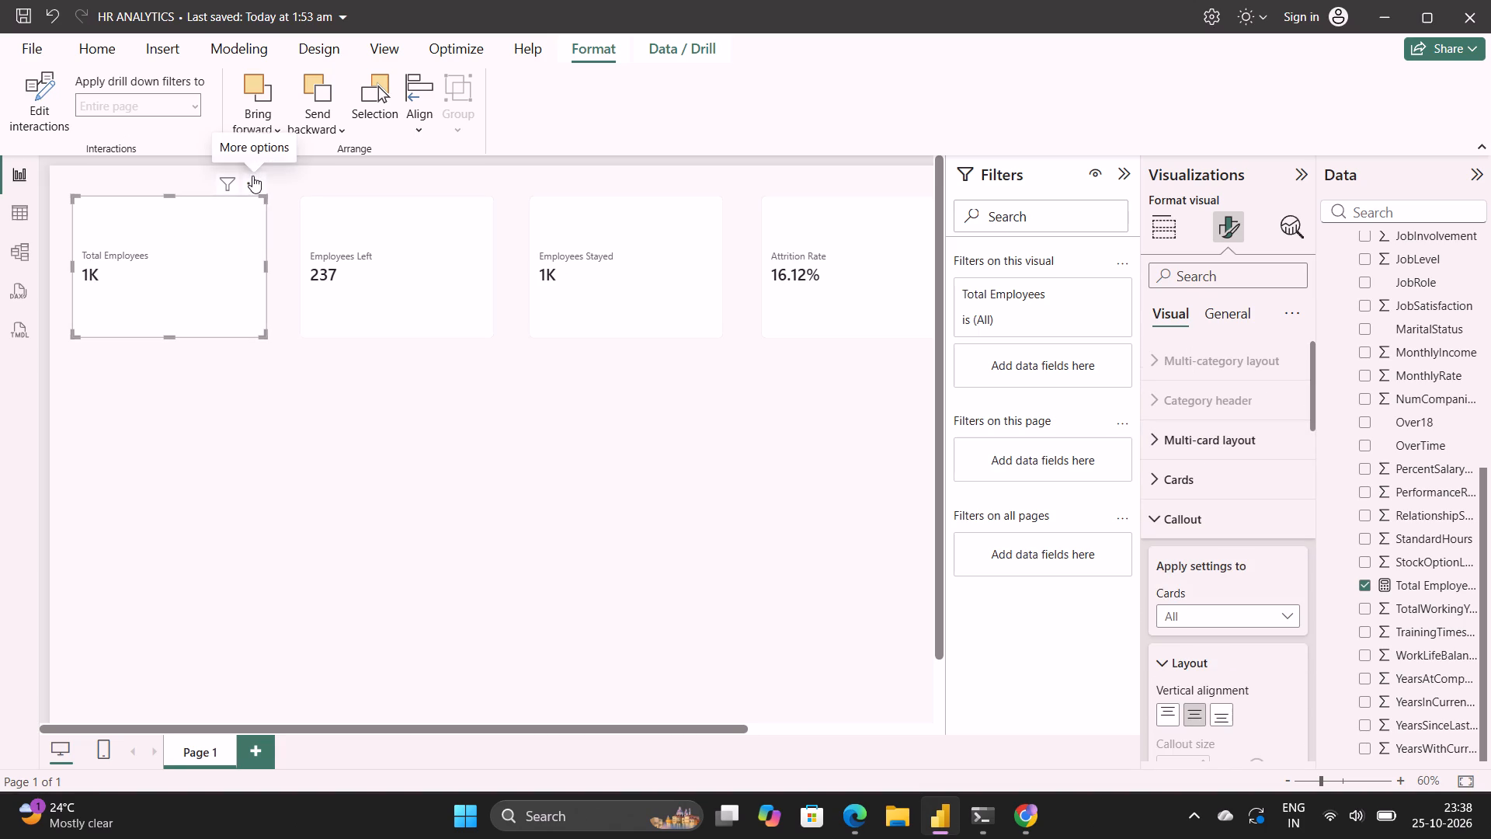
{"action": "left_click", "coordinate": [252, 176]}
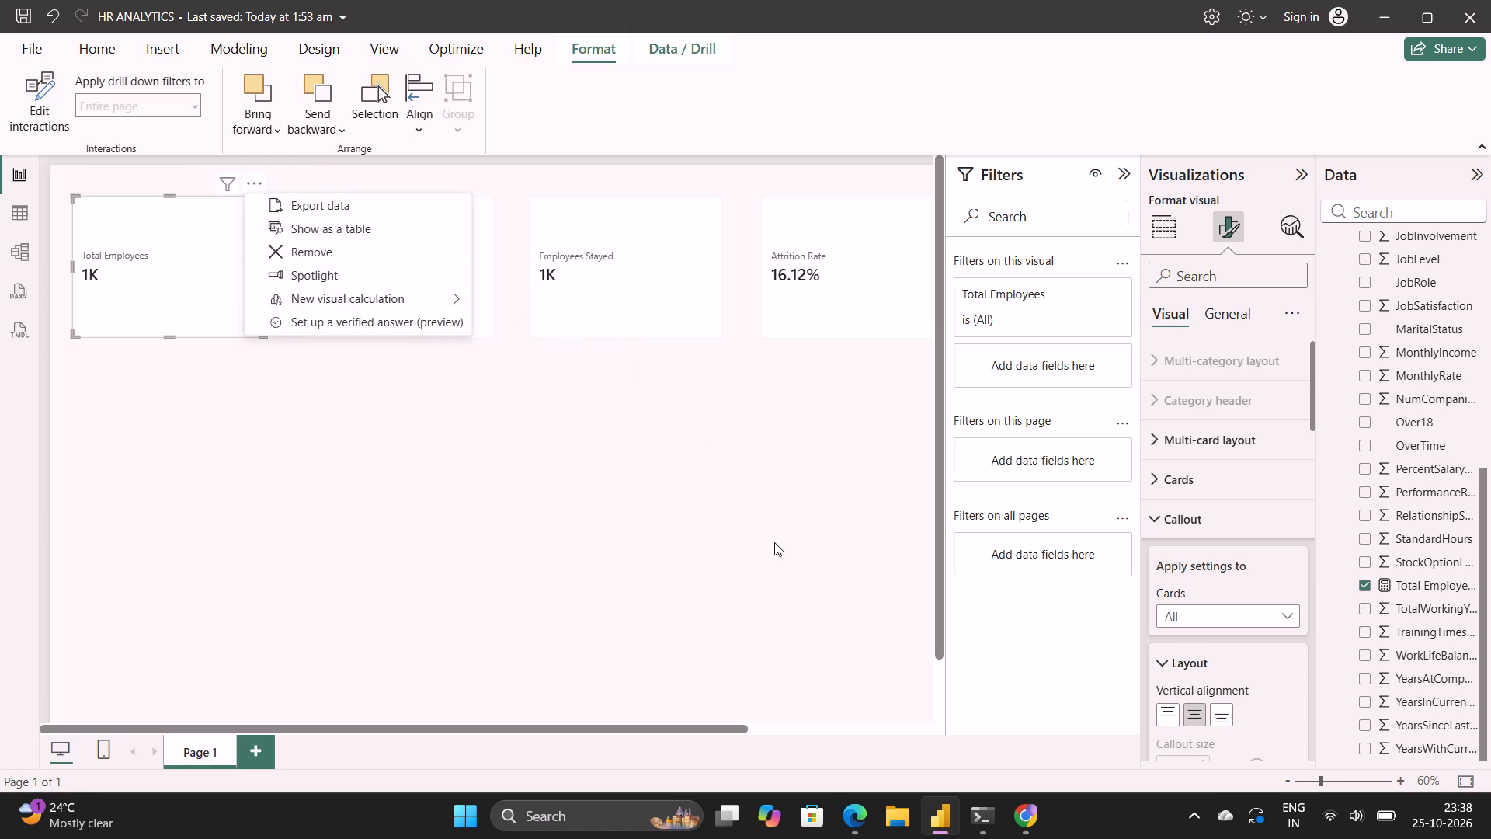
{"action": "left_click", "coordinate": [1222, 446]}
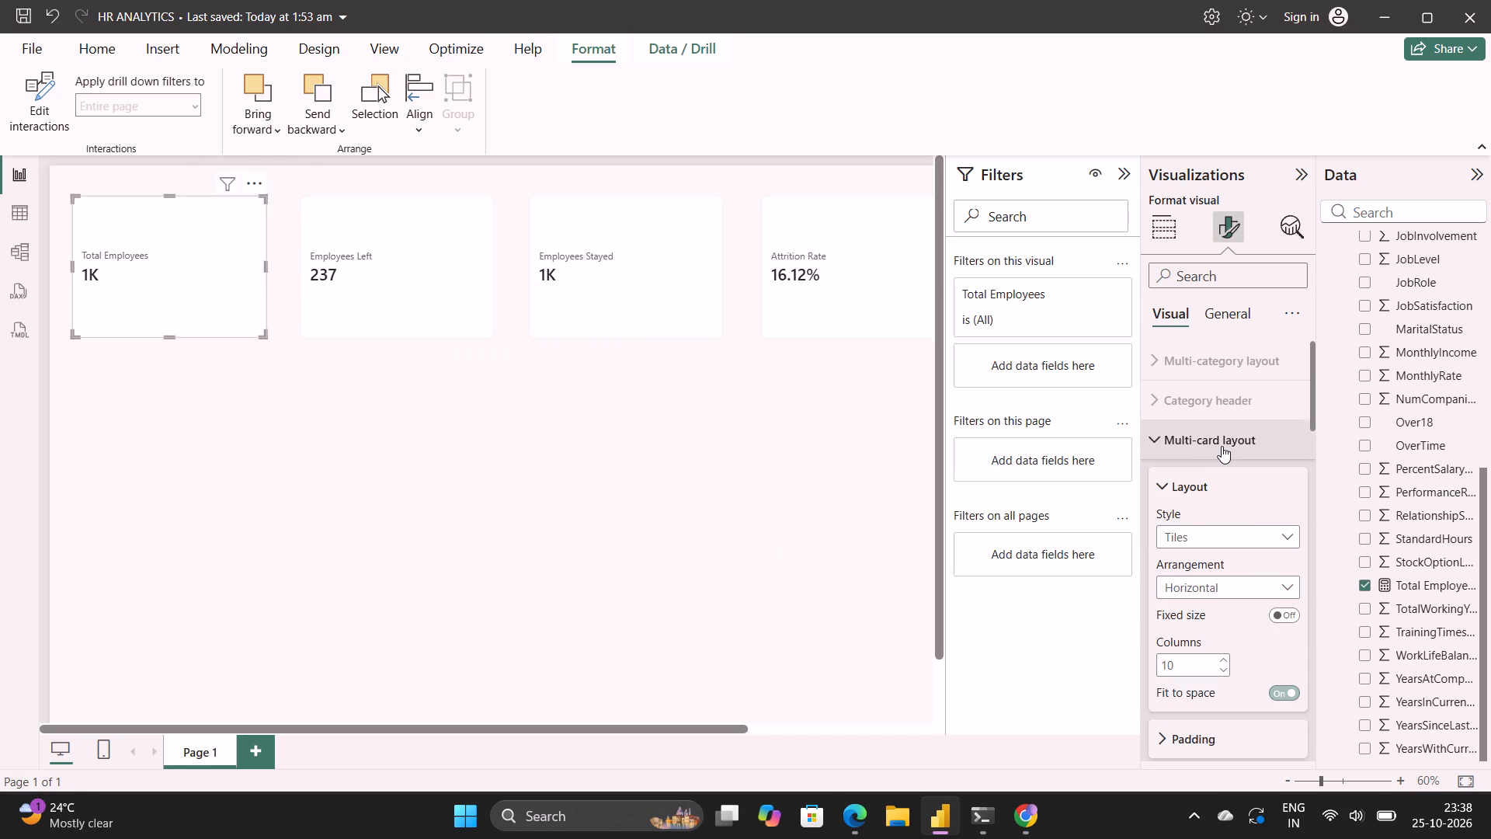
{"action": "left_click", "coordinate": [1211, 440]}
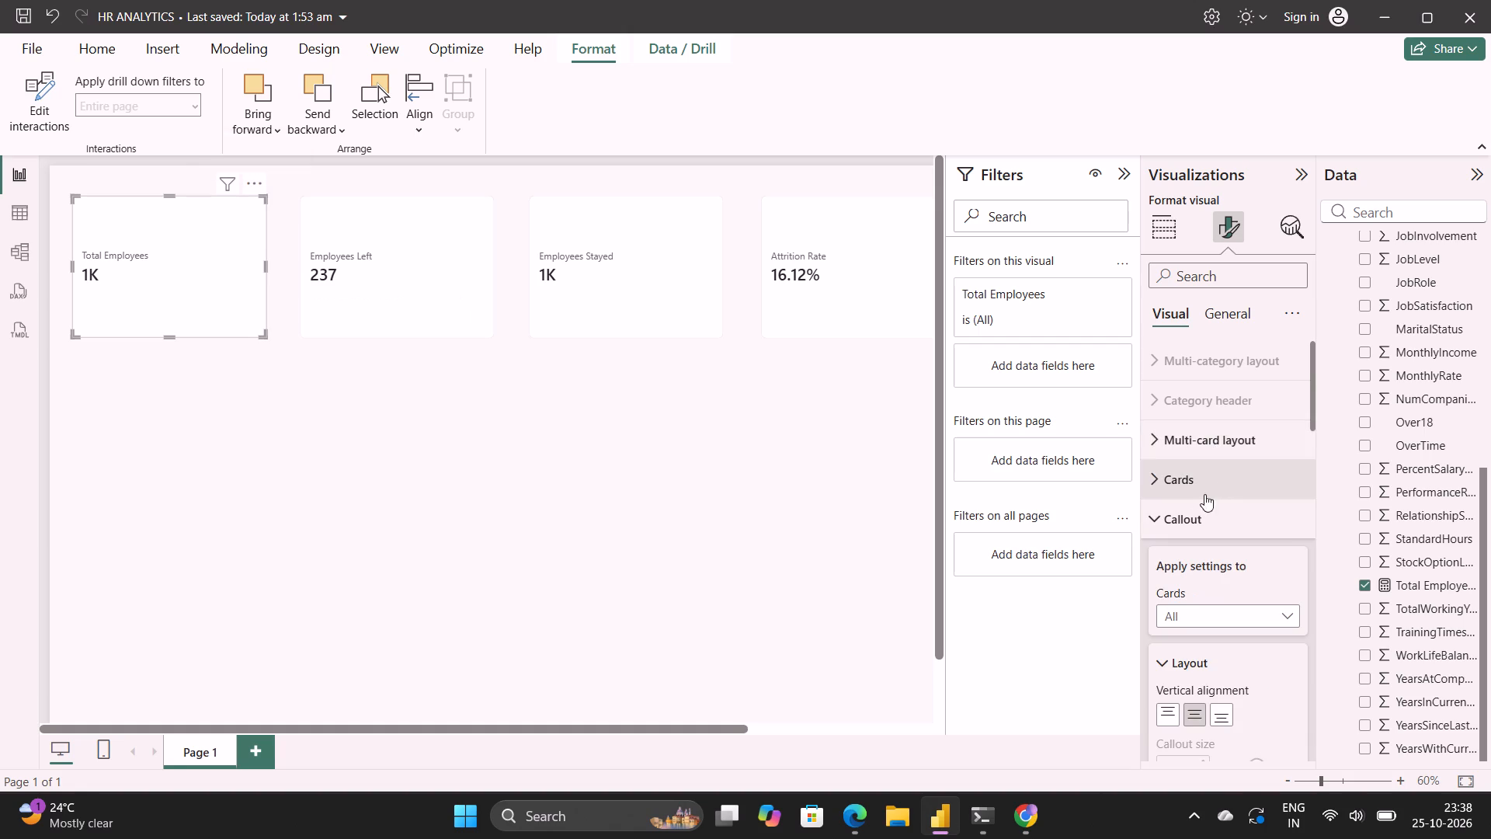
{"action": "left_click", "coordinate": [1224, 319]}
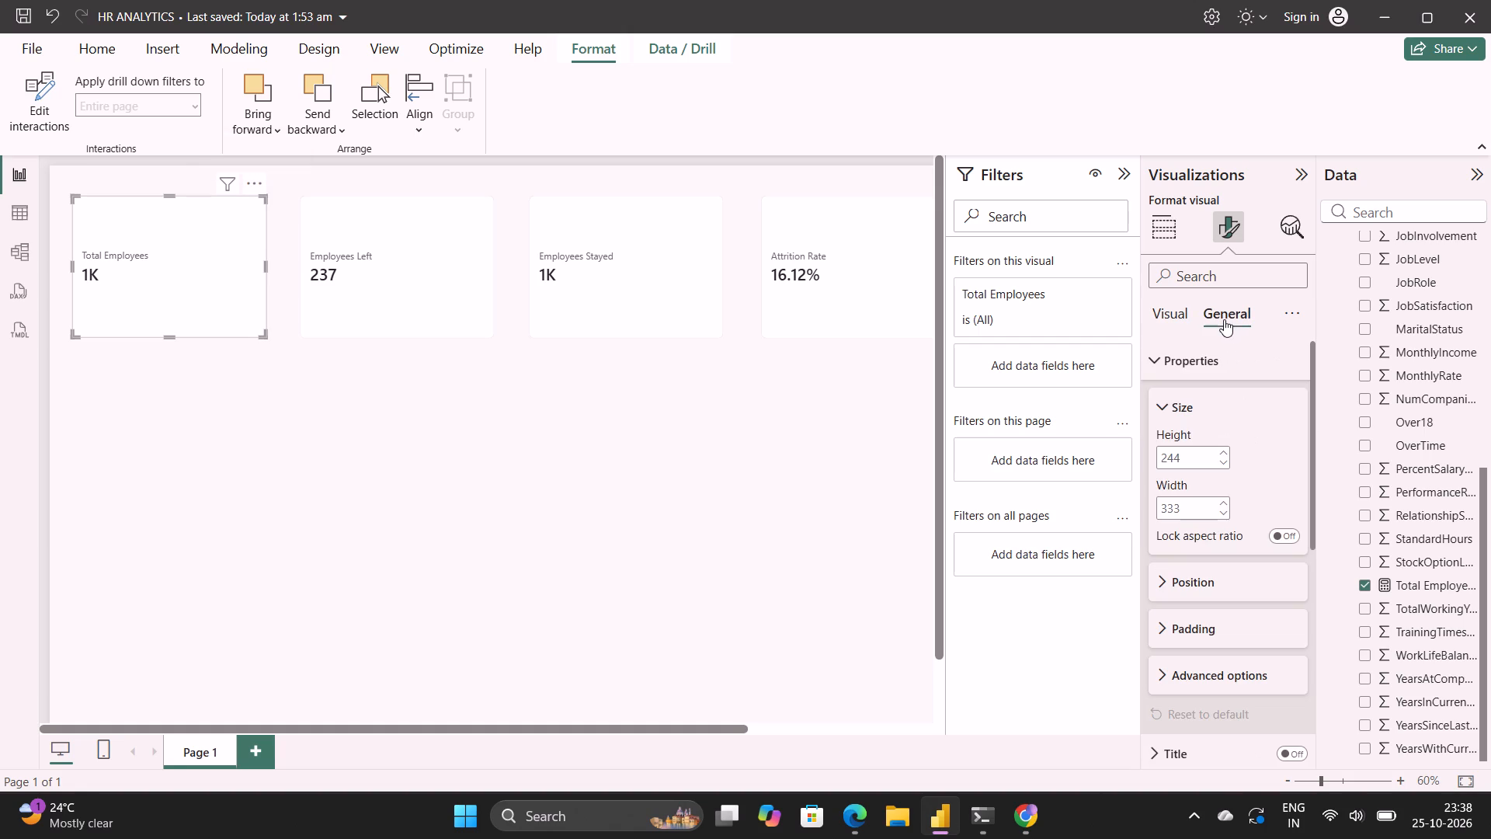
{"action": "left_click", "coordinate": [1170, 220]}
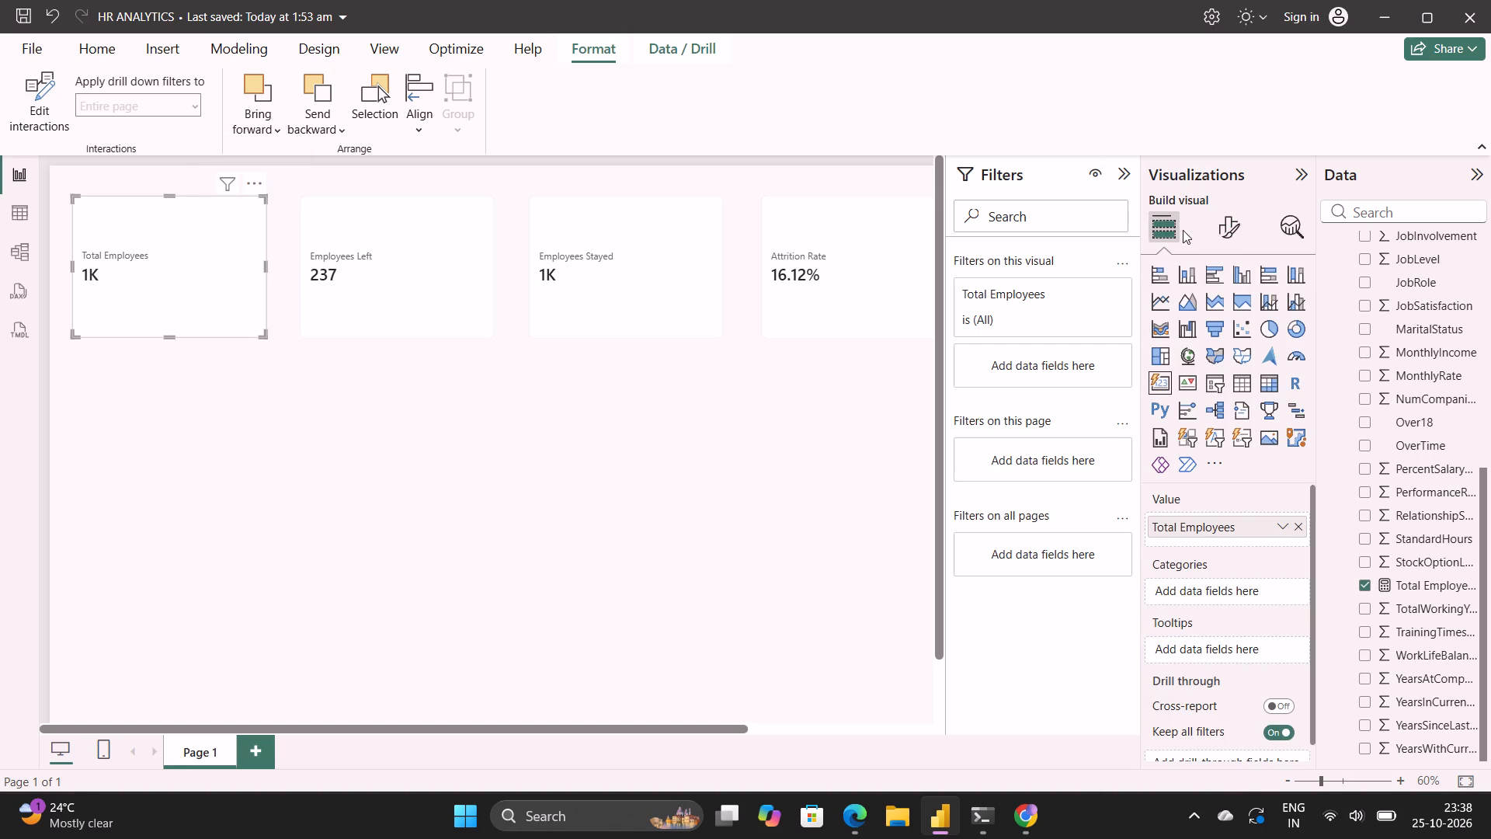
{"action": "left_click", "coordinate": [1213, 230]}
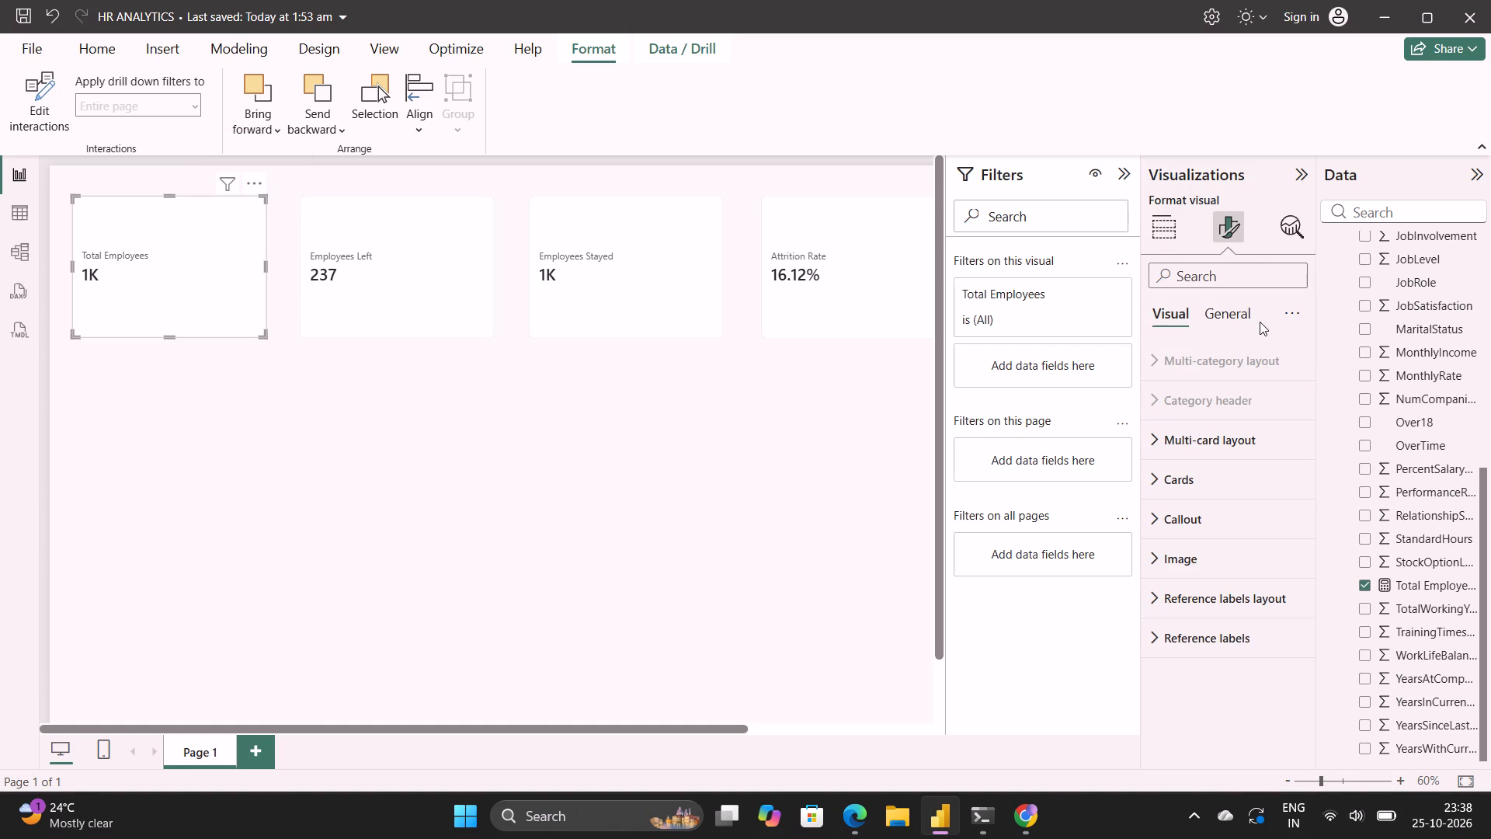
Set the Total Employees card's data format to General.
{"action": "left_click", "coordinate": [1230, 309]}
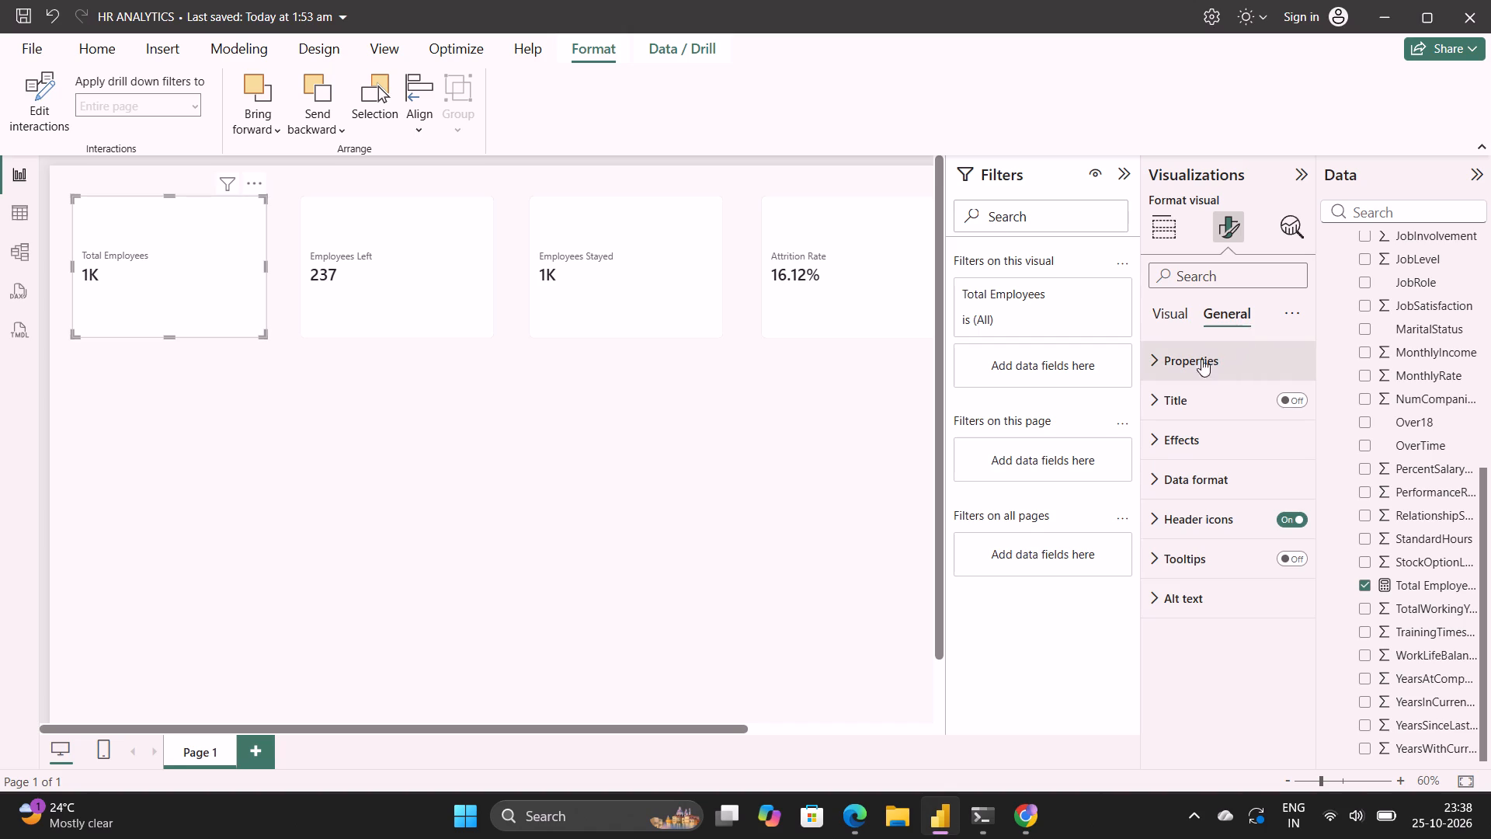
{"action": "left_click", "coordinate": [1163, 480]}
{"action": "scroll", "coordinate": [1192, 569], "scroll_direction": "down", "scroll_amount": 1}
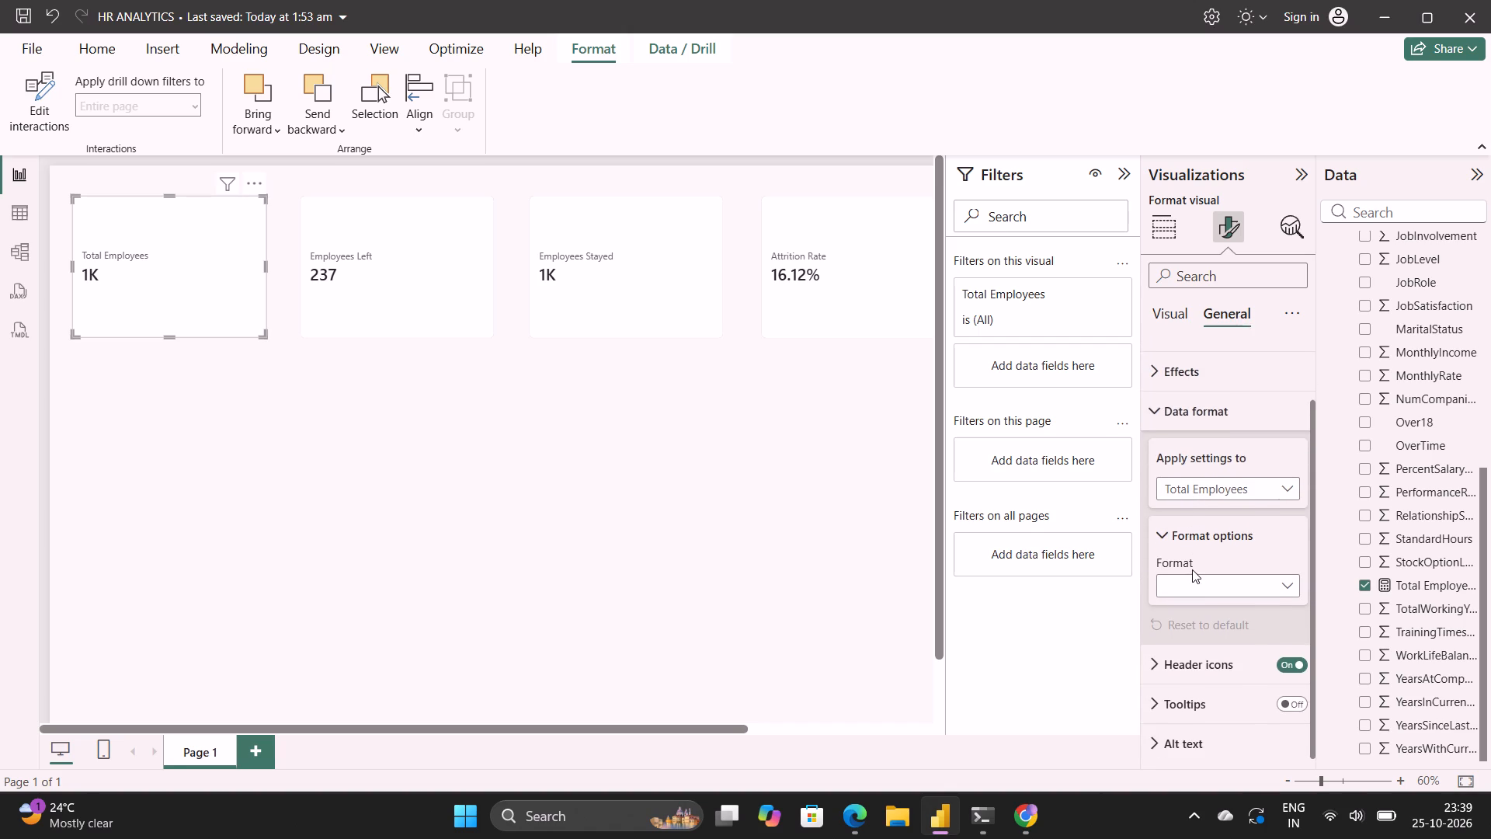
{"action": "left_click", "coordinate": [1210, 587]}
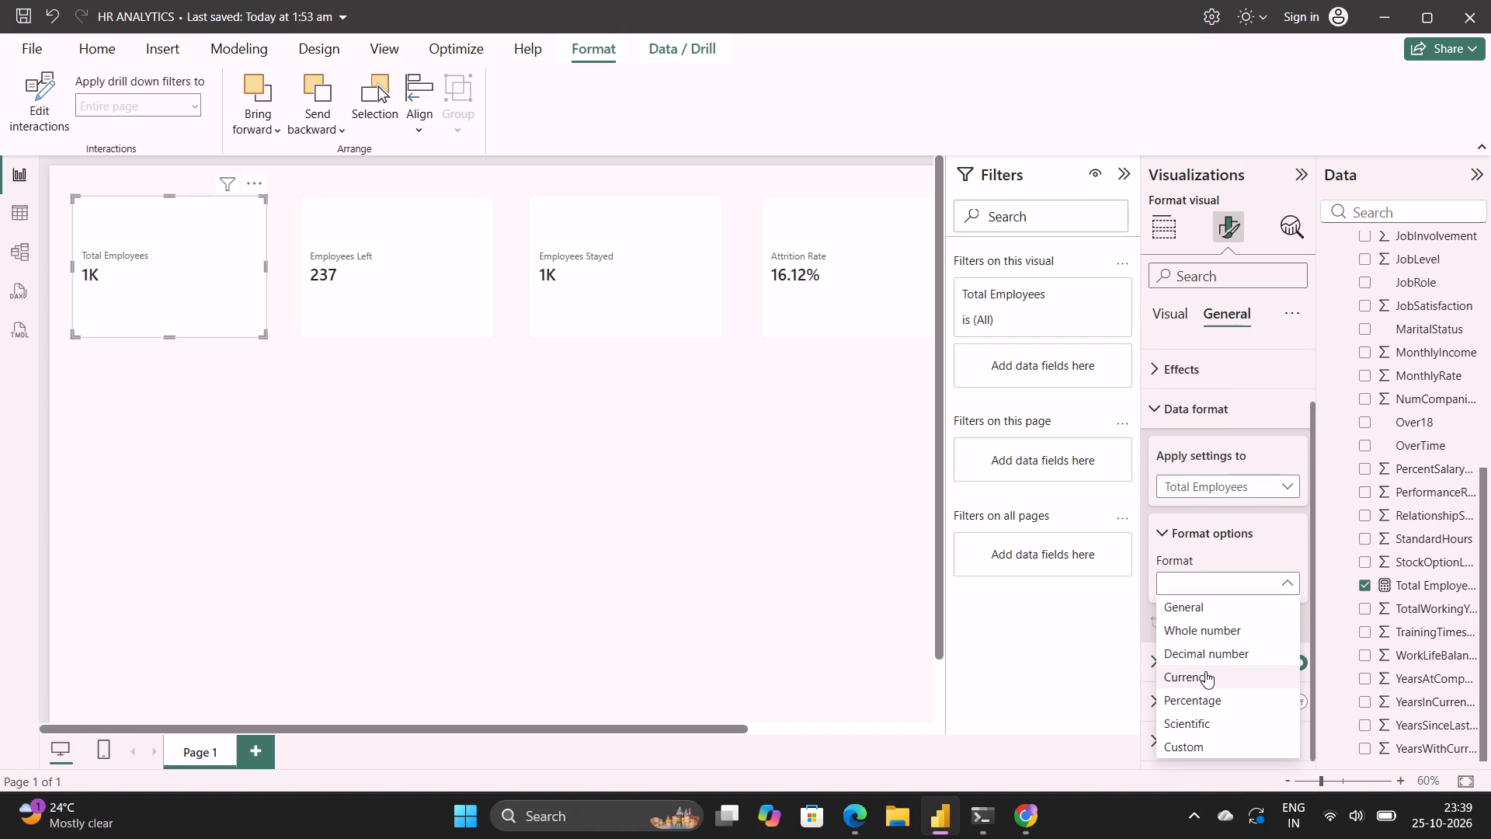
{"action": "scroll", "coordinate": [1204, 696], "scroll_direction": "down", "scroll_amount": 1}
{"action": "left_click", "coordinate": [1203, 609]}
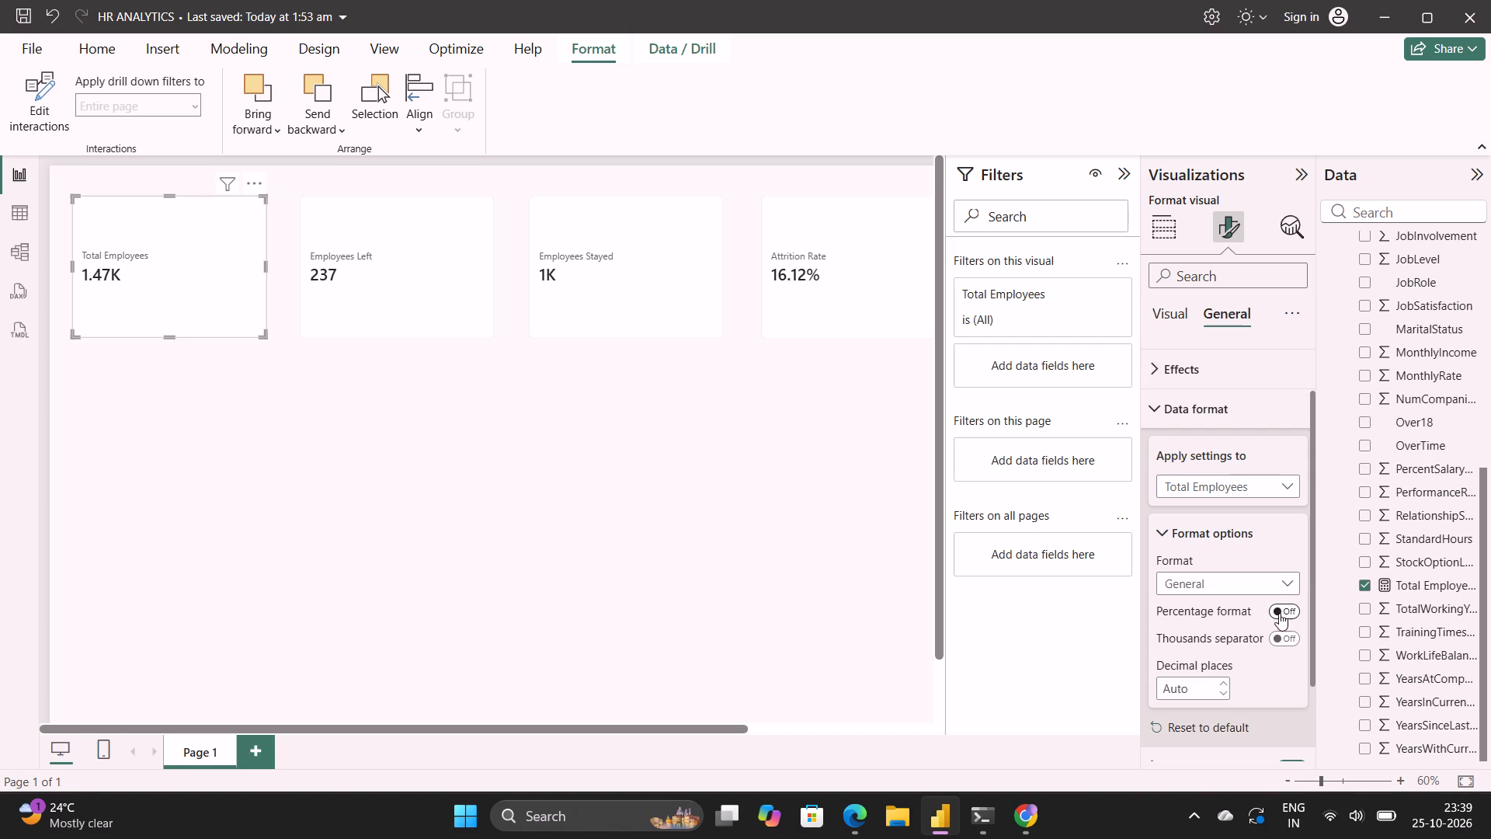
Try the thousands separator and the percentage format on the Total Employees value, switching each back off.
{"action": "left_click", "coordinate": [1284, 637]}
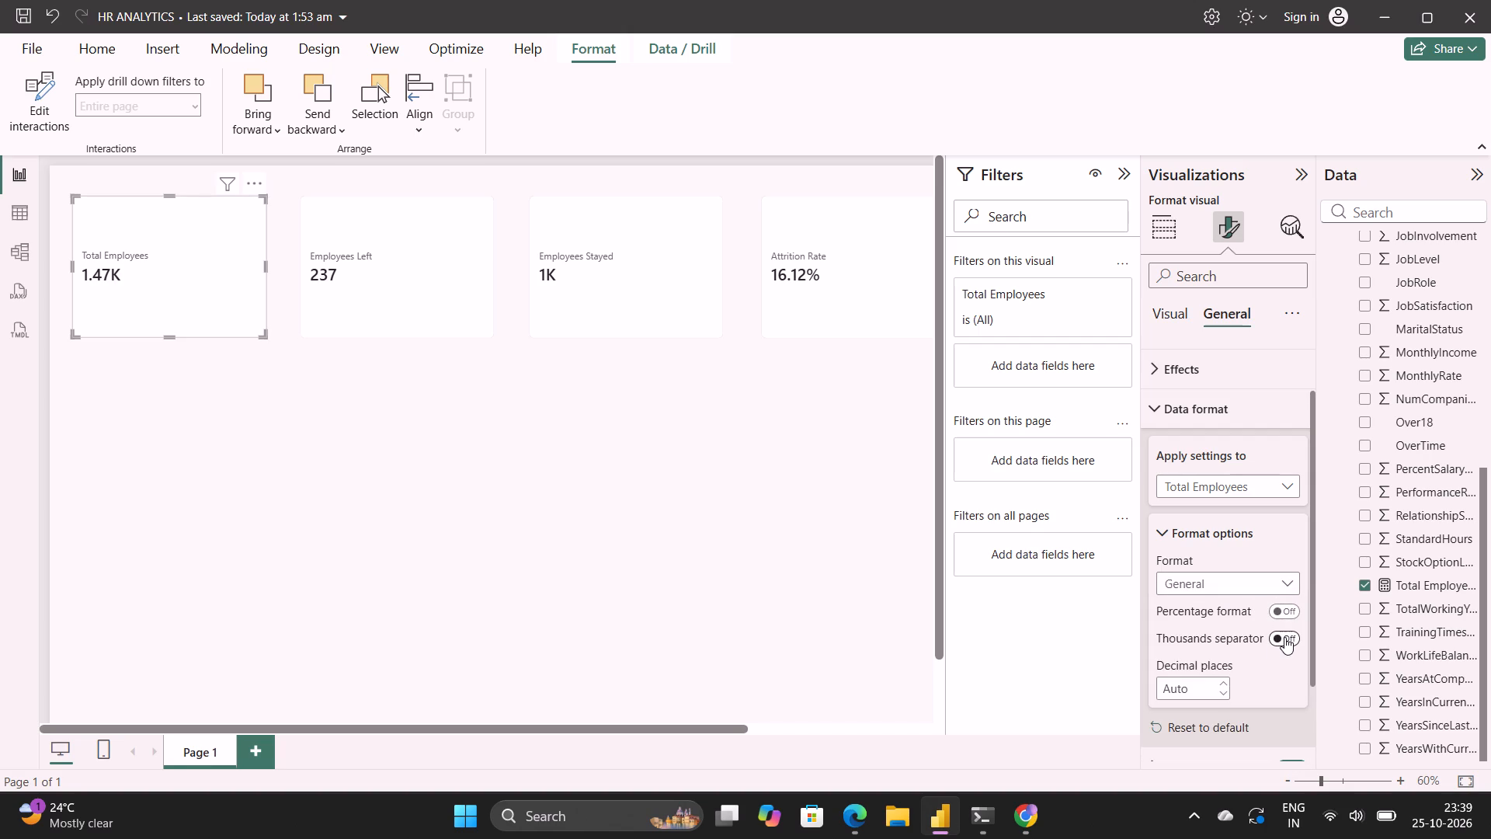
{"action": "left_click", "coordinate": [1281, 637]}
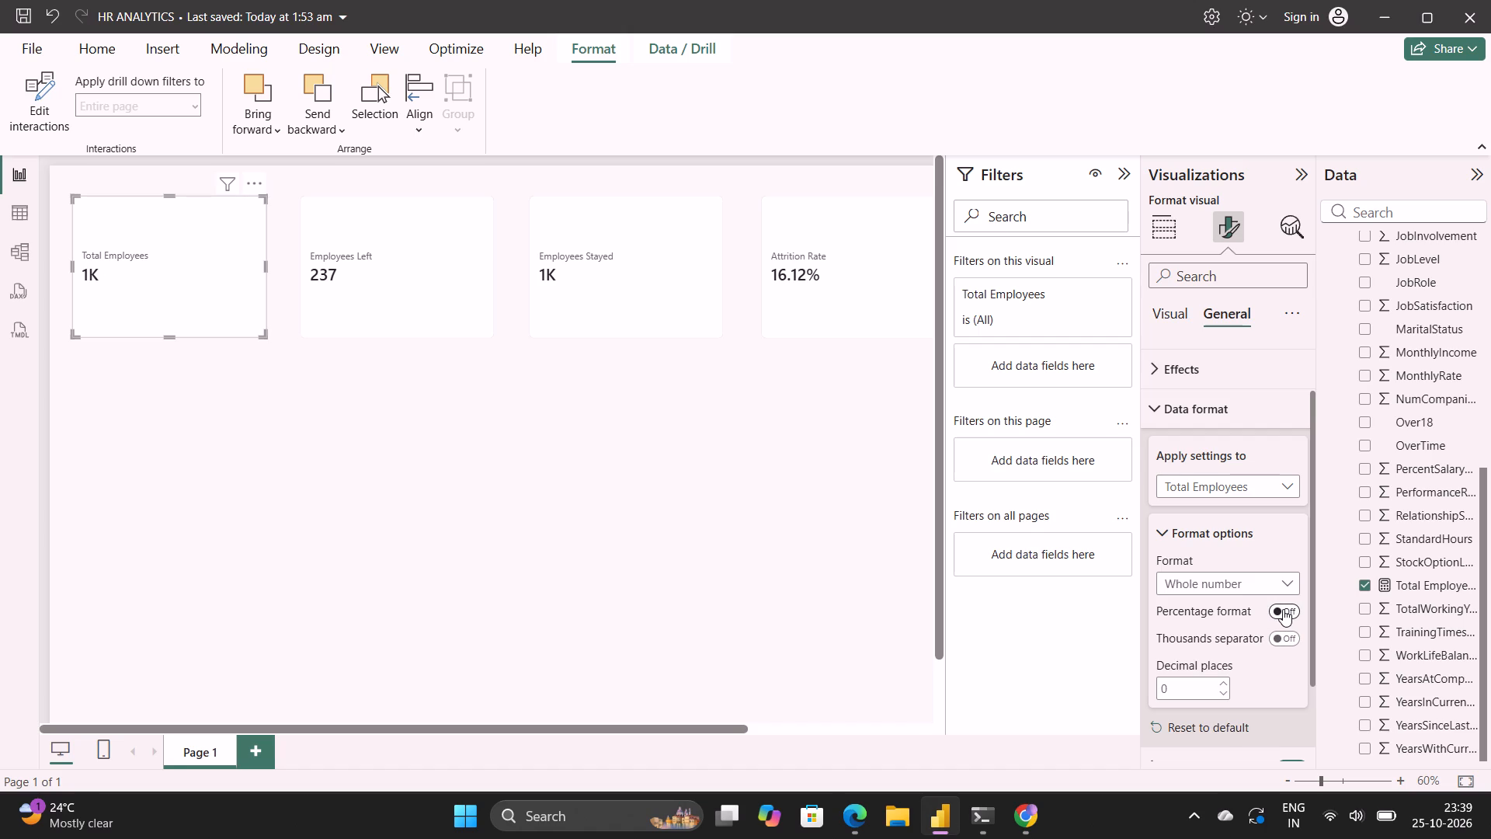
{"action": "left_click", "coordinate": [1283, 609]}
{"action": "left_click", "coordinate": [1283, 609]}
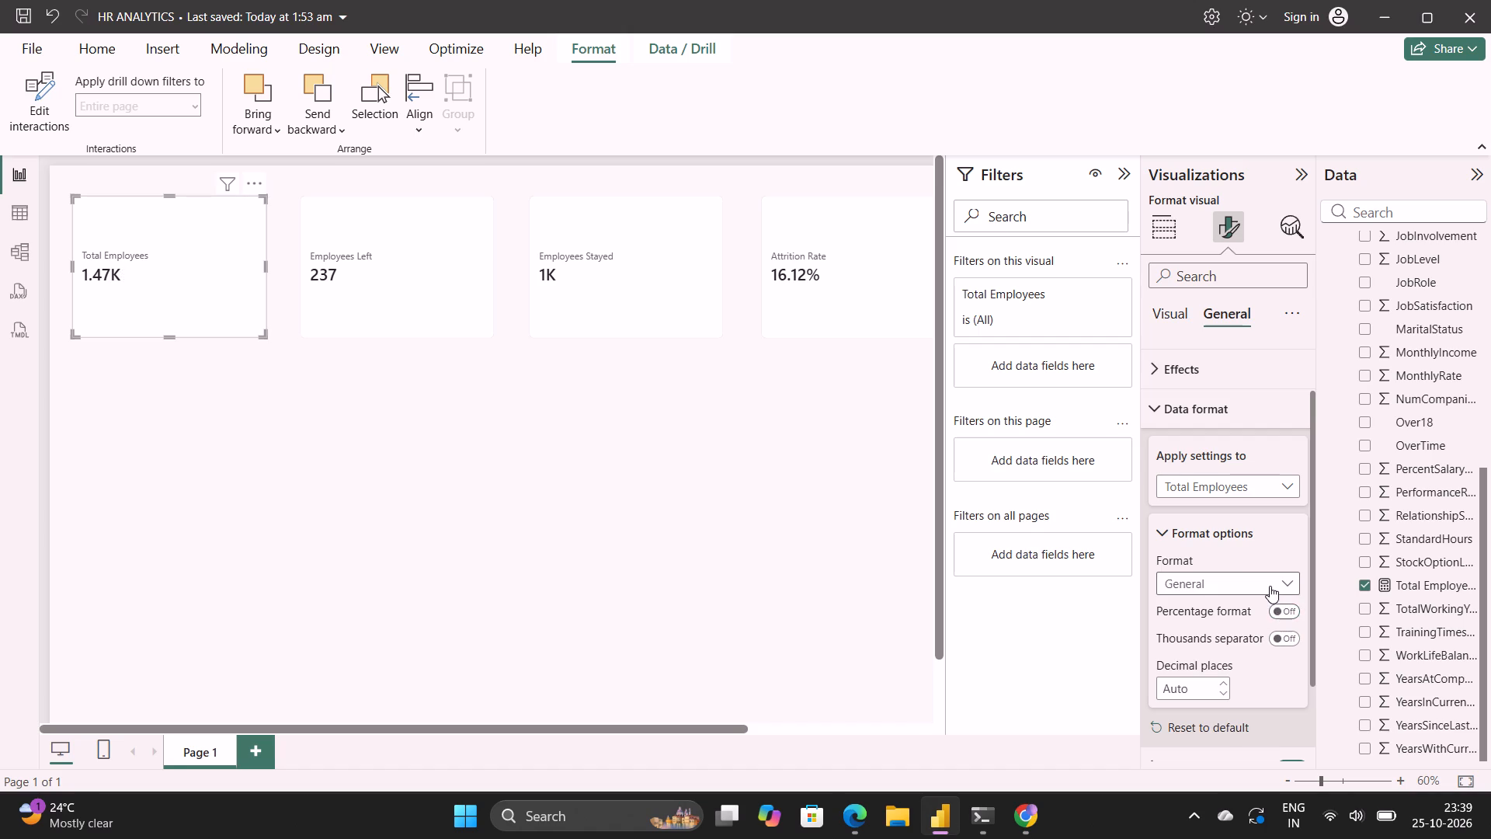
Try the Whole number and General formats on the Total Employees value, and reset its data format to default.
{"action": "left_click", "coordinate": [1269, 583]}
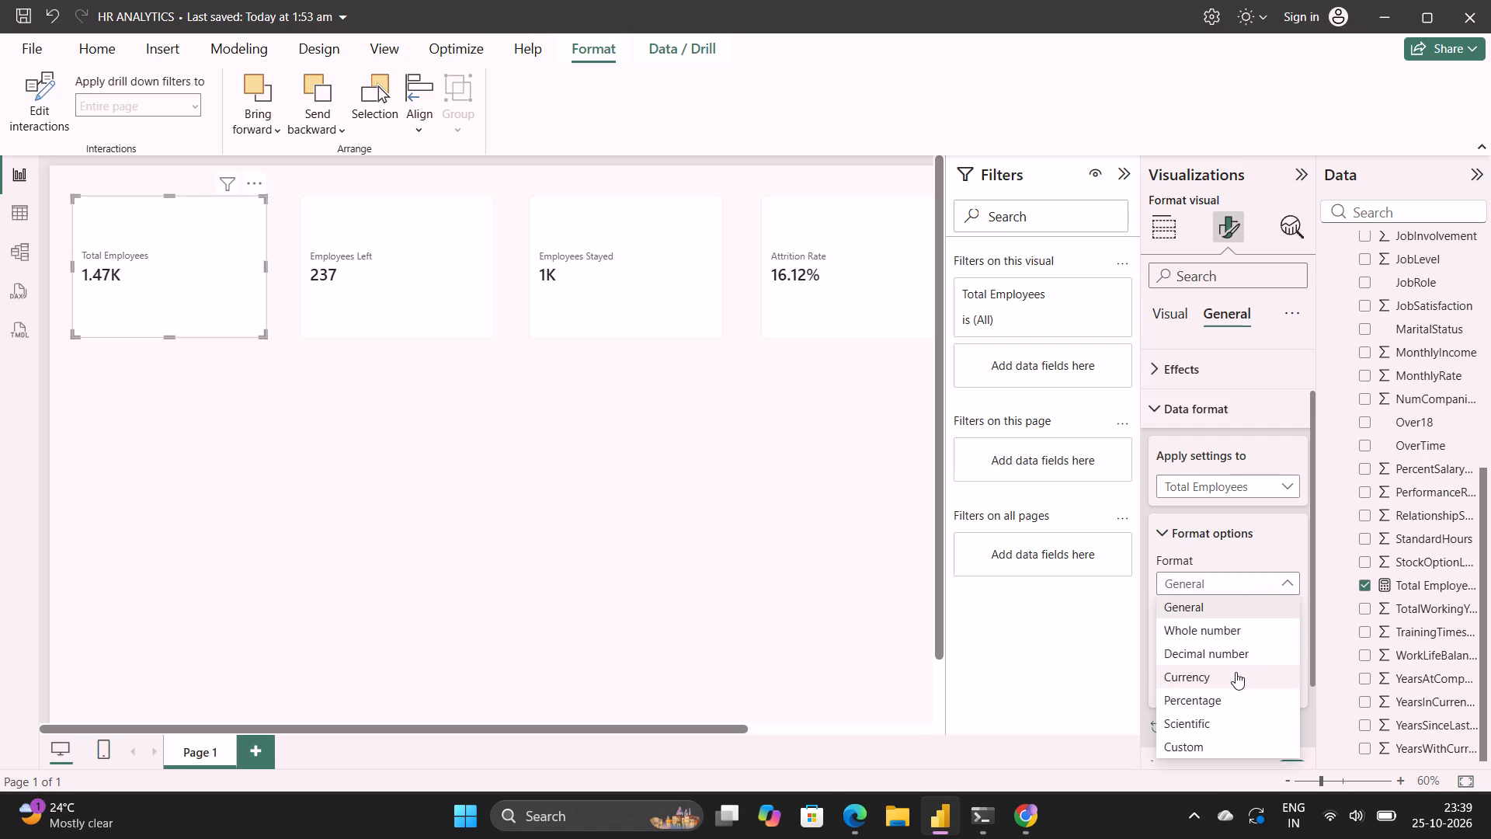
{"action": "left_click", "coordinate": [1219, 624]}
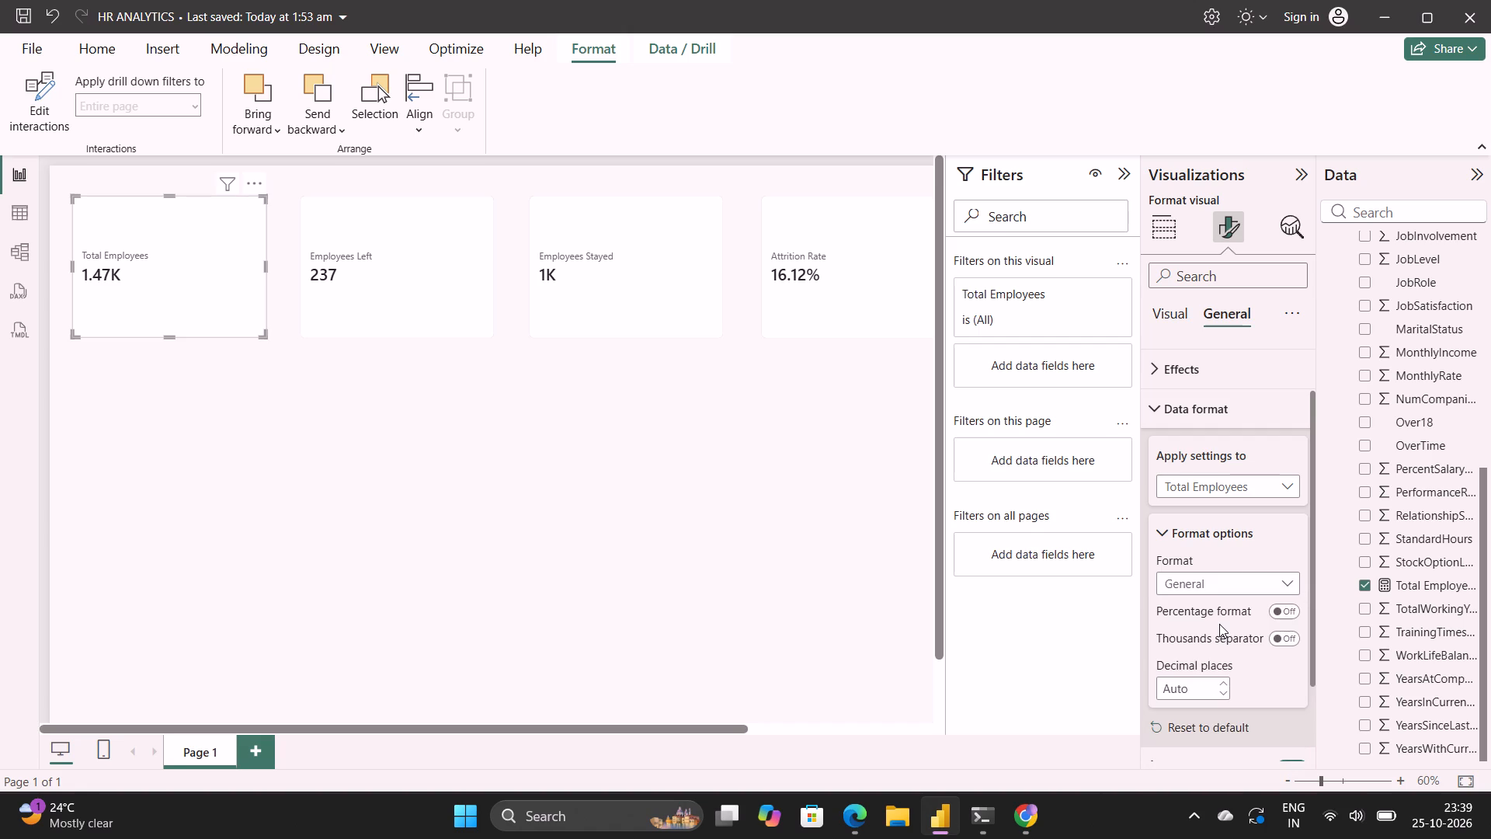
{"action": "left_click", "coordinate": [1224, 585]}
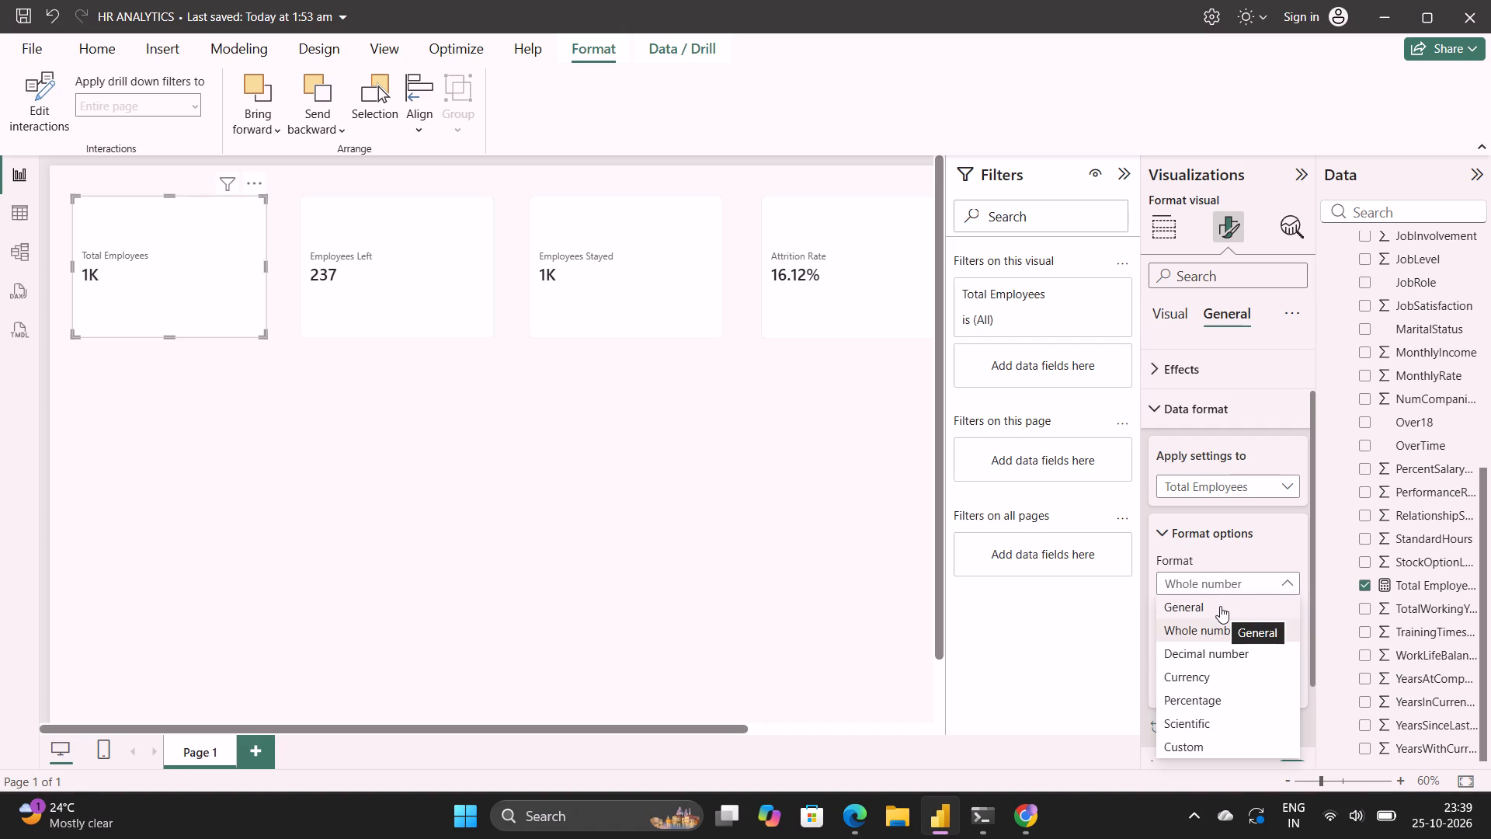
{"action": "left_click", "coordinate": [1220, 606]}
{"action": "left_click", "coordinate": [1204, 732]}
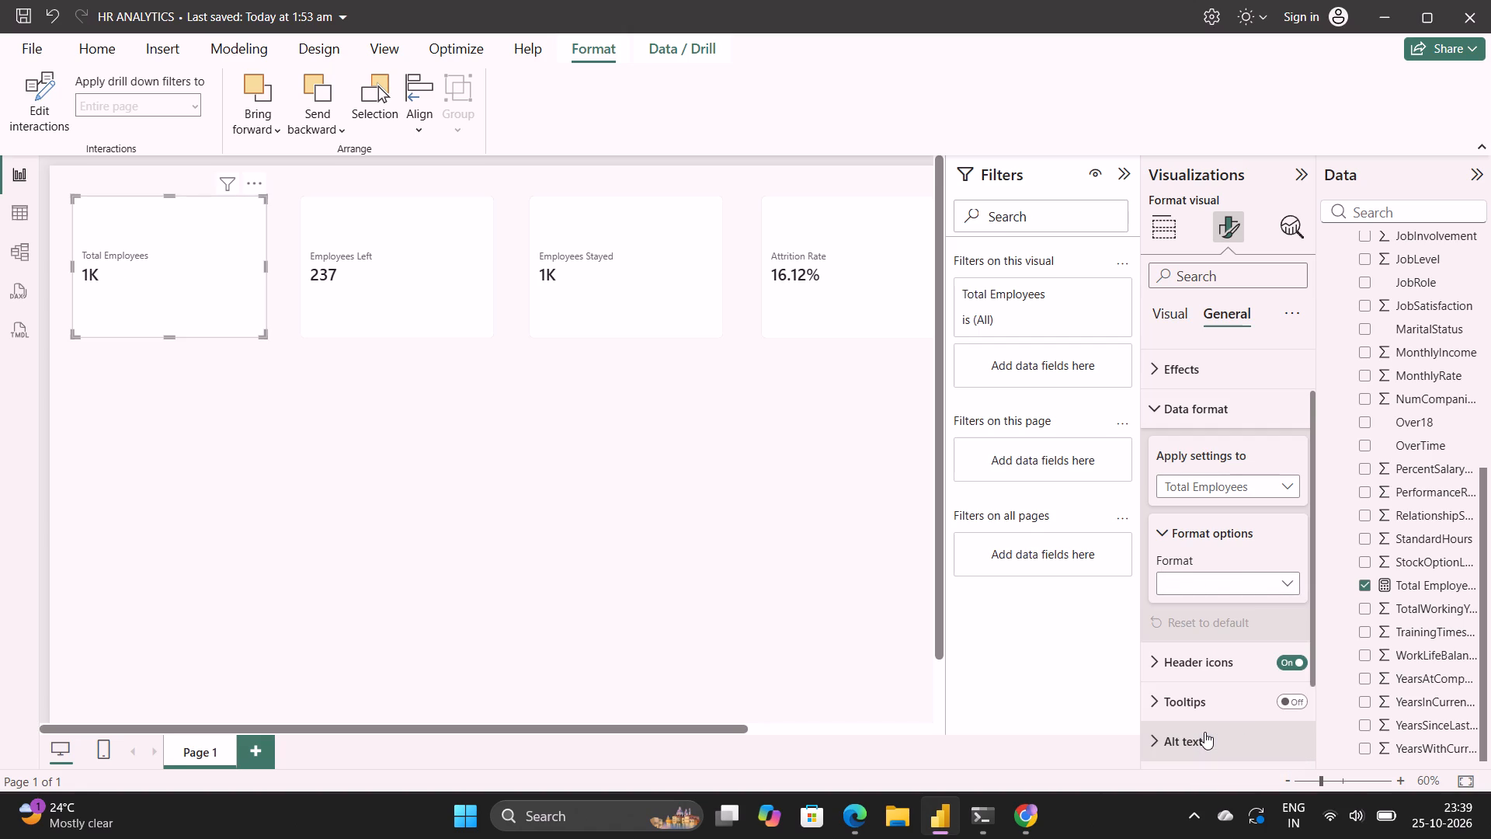
Apply the General data format to the Total Employees value.
{"action": "left_click", "coordinate": [1210, 577]}
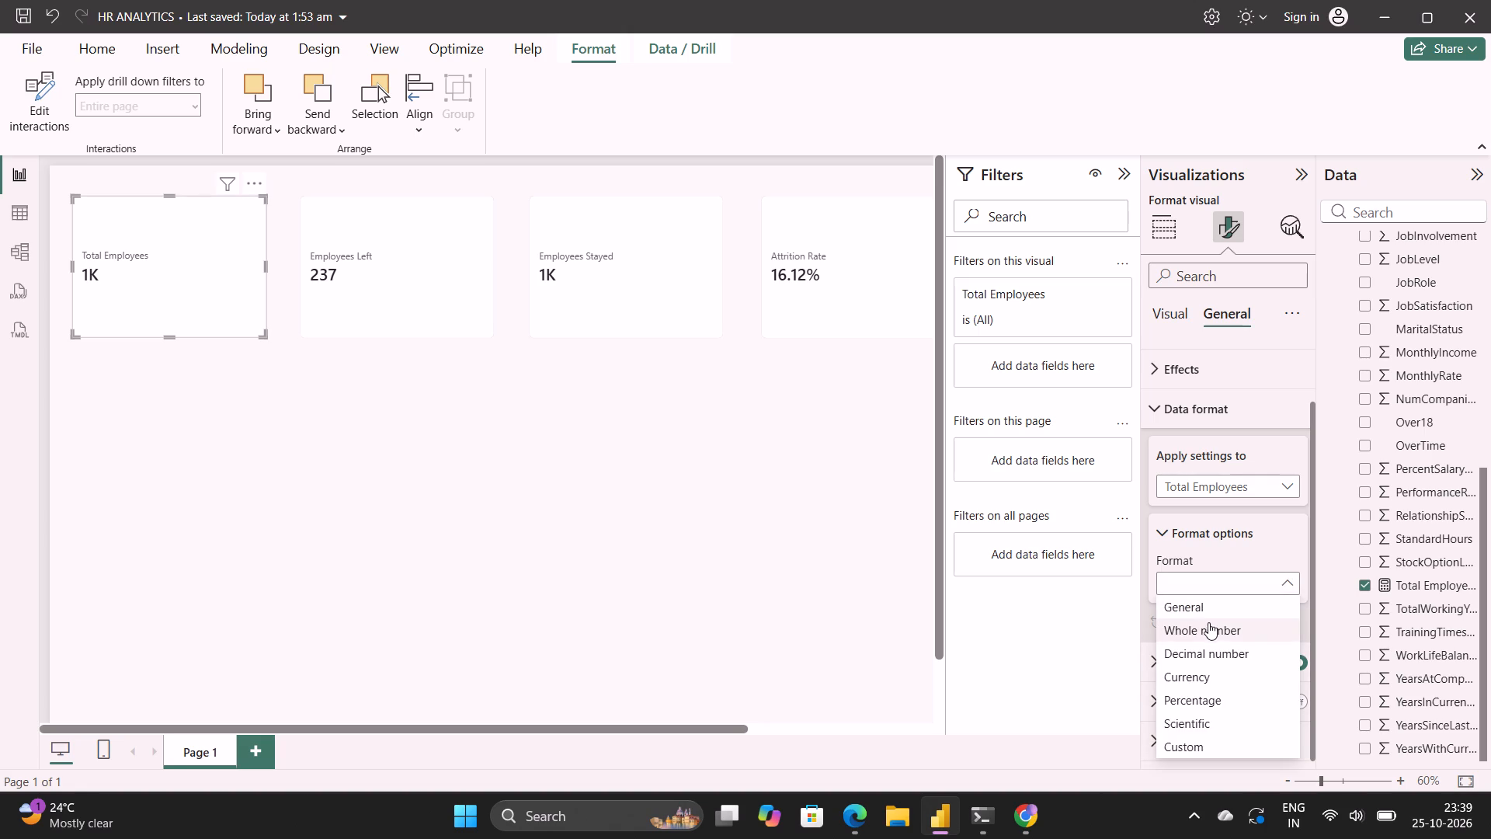
{"action": "left_click", "coordinate": [1201, 609]}
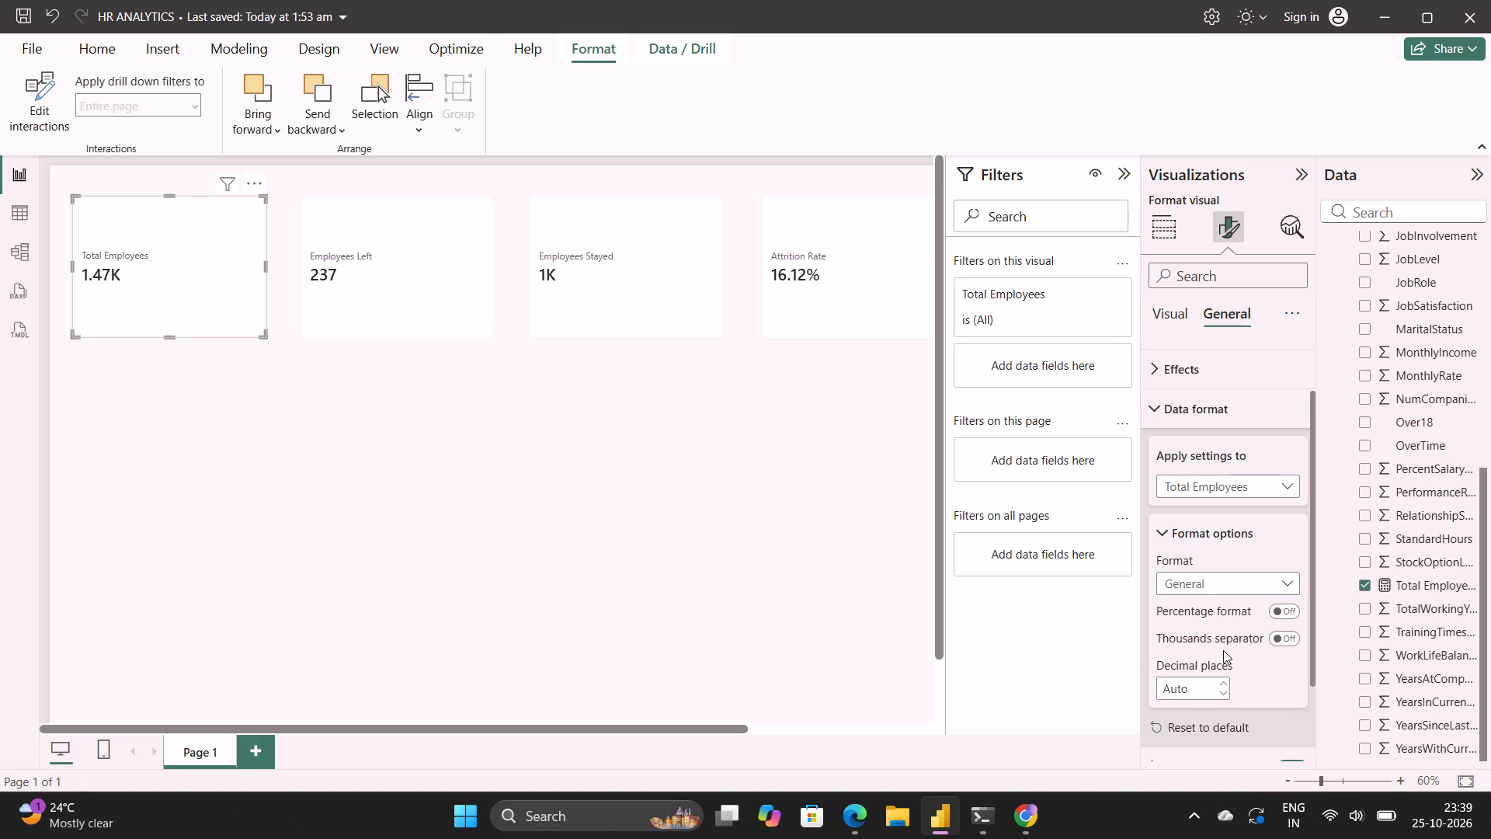
Look through the Total Employees card's remaining general settings, including the alt text, for a display-units option.
{"action": "scroll", "coordinate": [1232, 660], "scroll_direction": "down", "scroll_amount": 2}
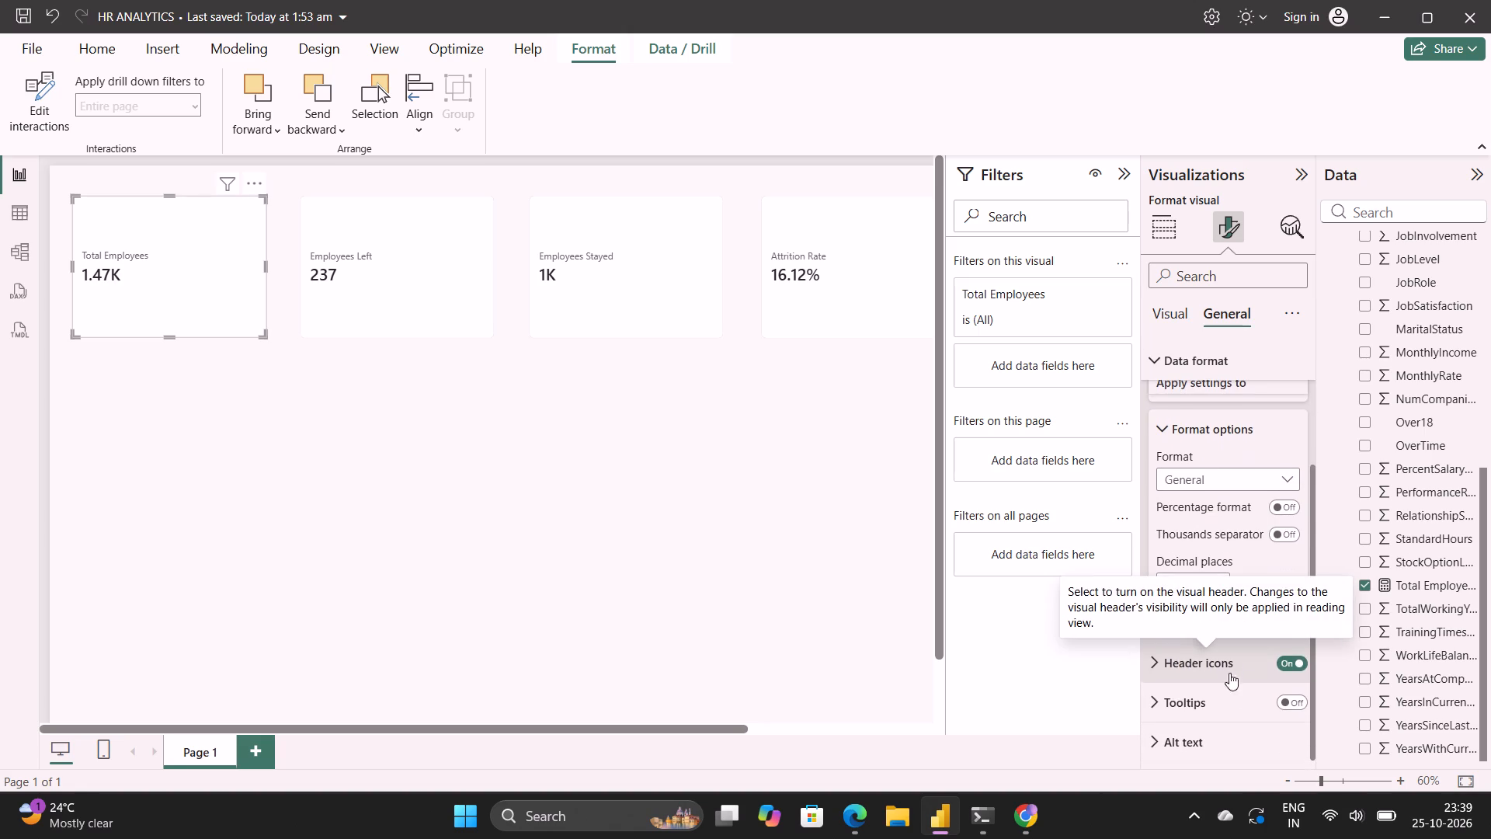
{"action": "left_click", "coordinate": [1191, 743]}
{"action": "scroll", "coordinate": [1191, 743], "scroll_direction": "down", "scroll_amount": 2}
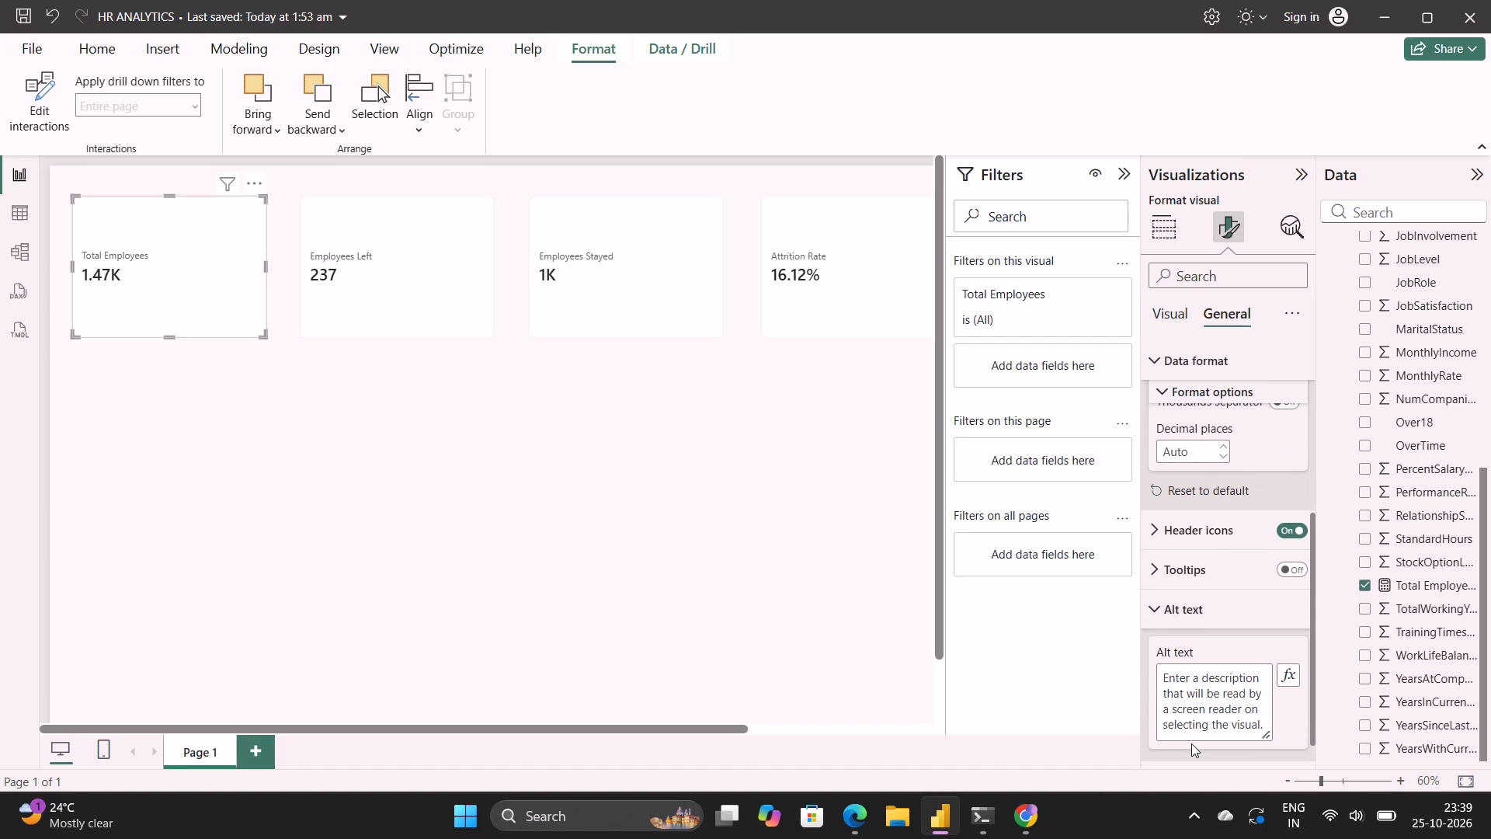
{"action": "scroll", "coordinate": [1188, 466], "scroll_direction": "up", "scroll_amount": 1}
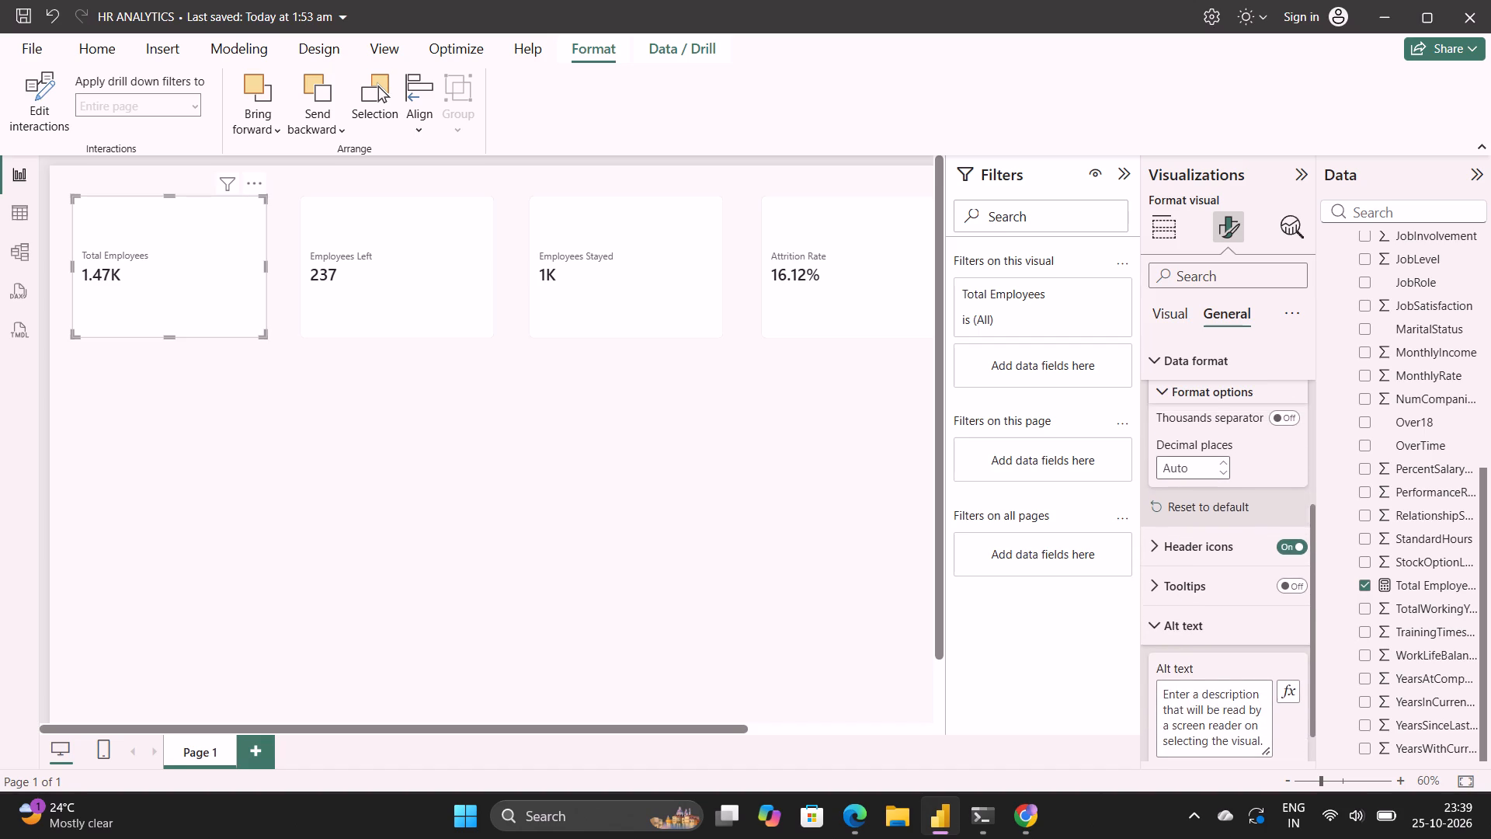
{"action": "scroll", "coordinate": [1188, 466], "scroll_direction": "up", "scroll_amount": 1}
Set the Total Employees value's decimal places to 1.
{"action": "left_click", "coordinate": [1220, 520]}
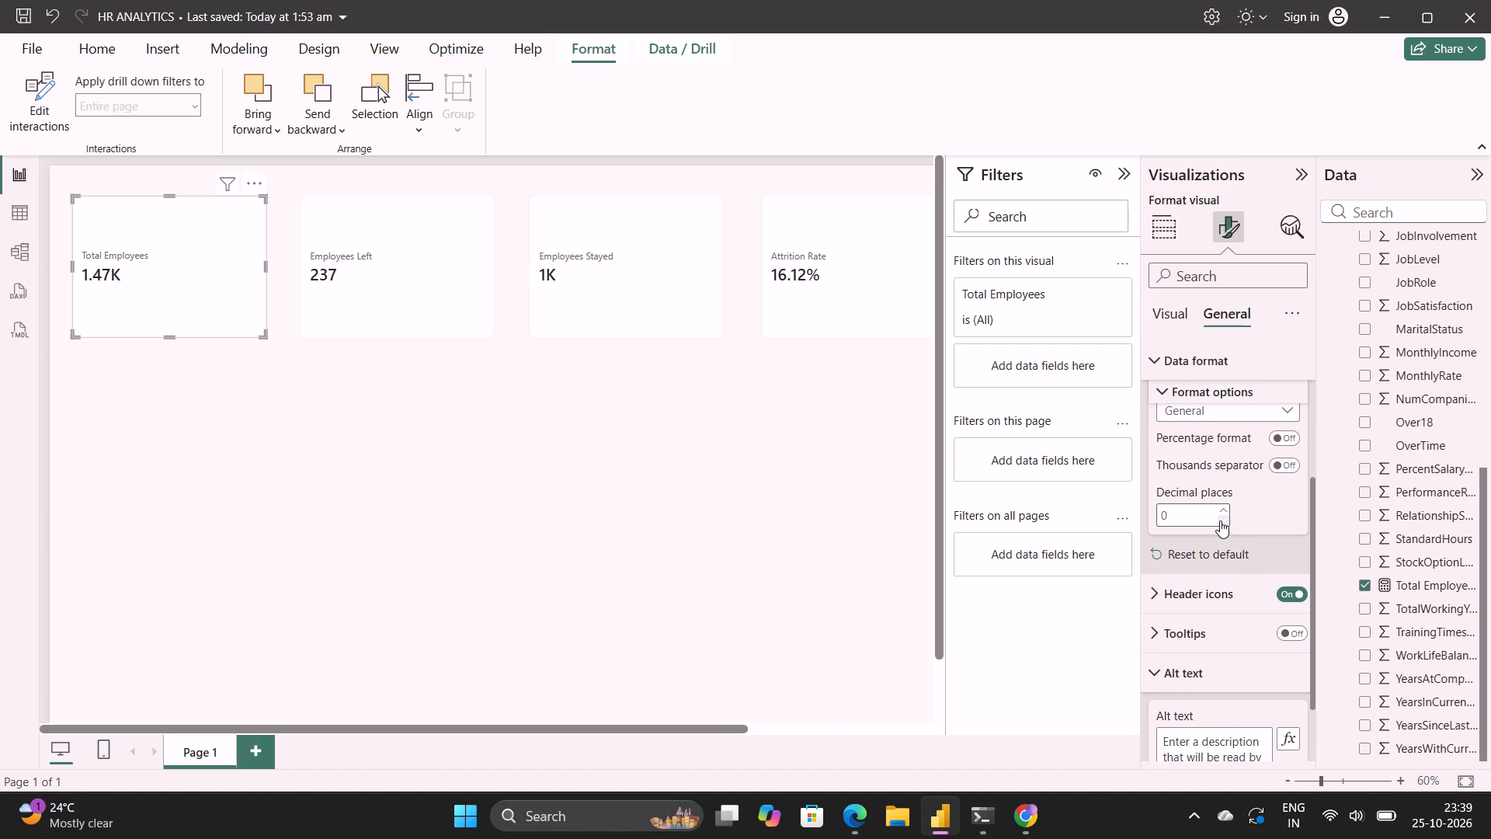
{"action": "left_click", "coordinate": [1220, 507]}
{"action": "scroll", "coordinate": [1232, 543], "scroll_direction": "up", "scroll_amount": 1}
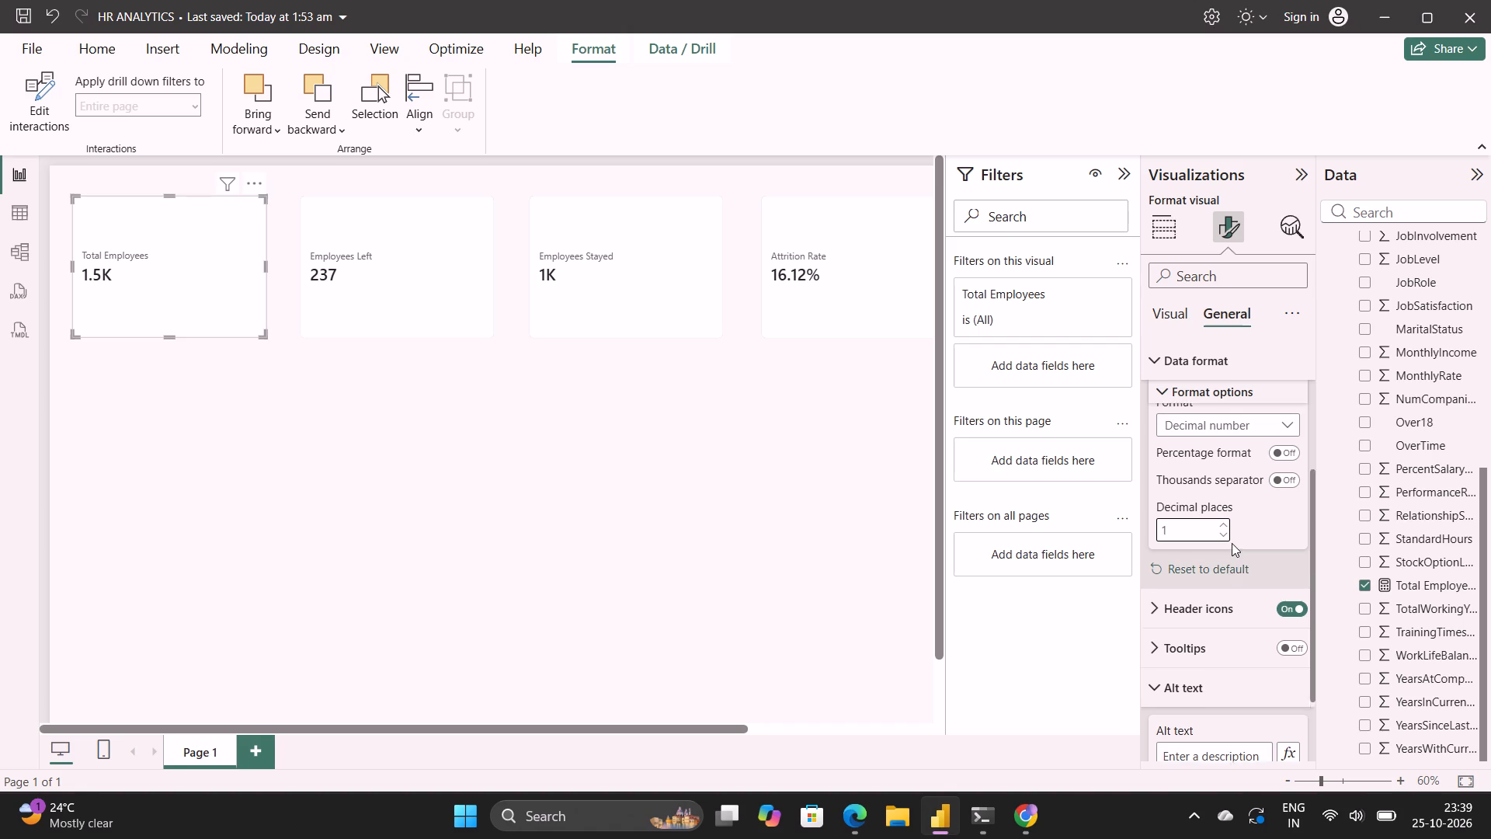
{"action": "scroll", "coordinate": [1232, 543], "scroll_direction": "up", "scroll_amount": 2}
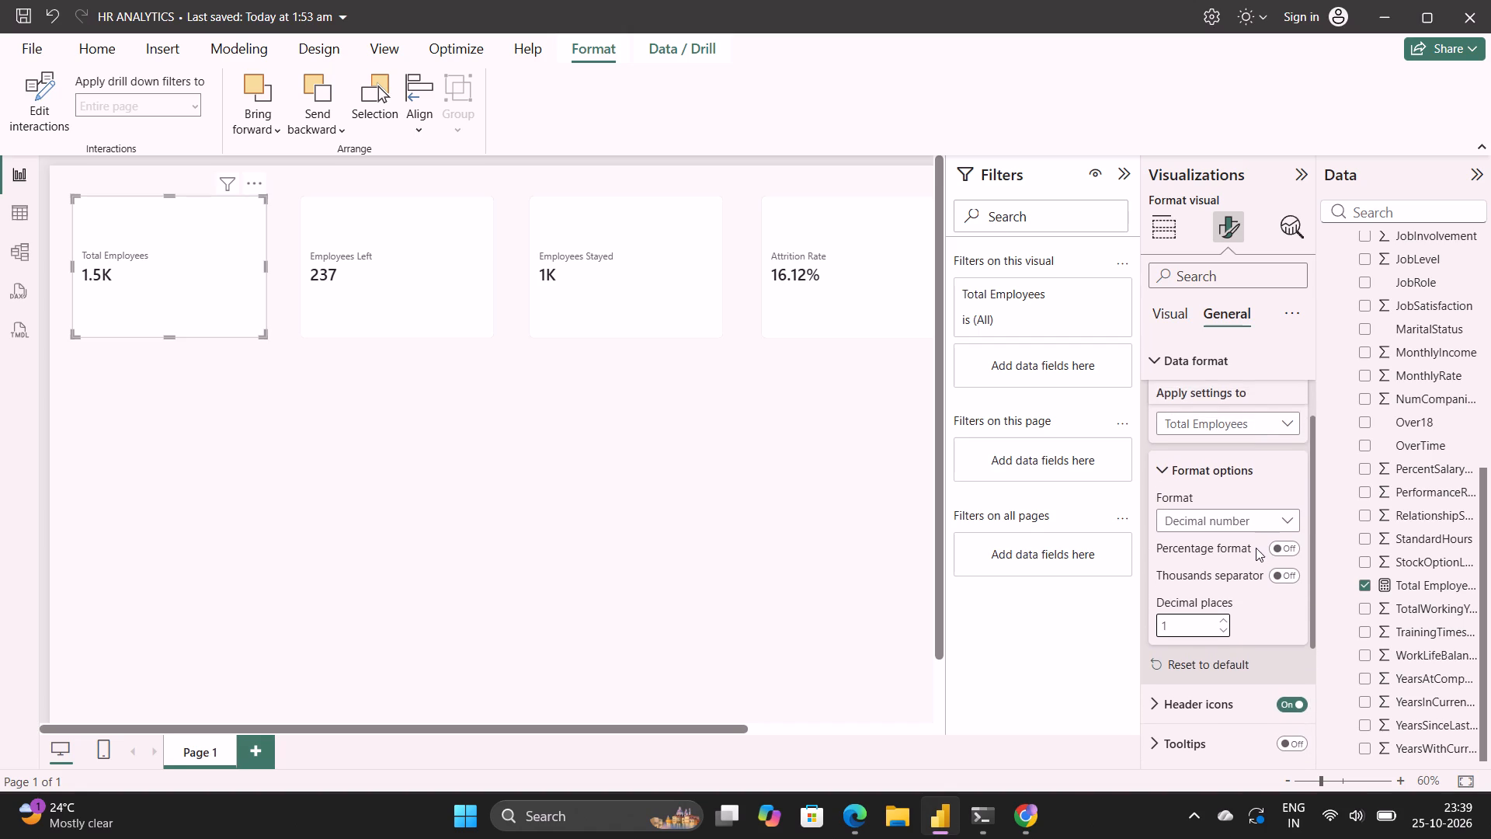
{"action": "scroll", "coordinate": [1256, 548], "scroll_direction": "up", "scroll_amount": 2}
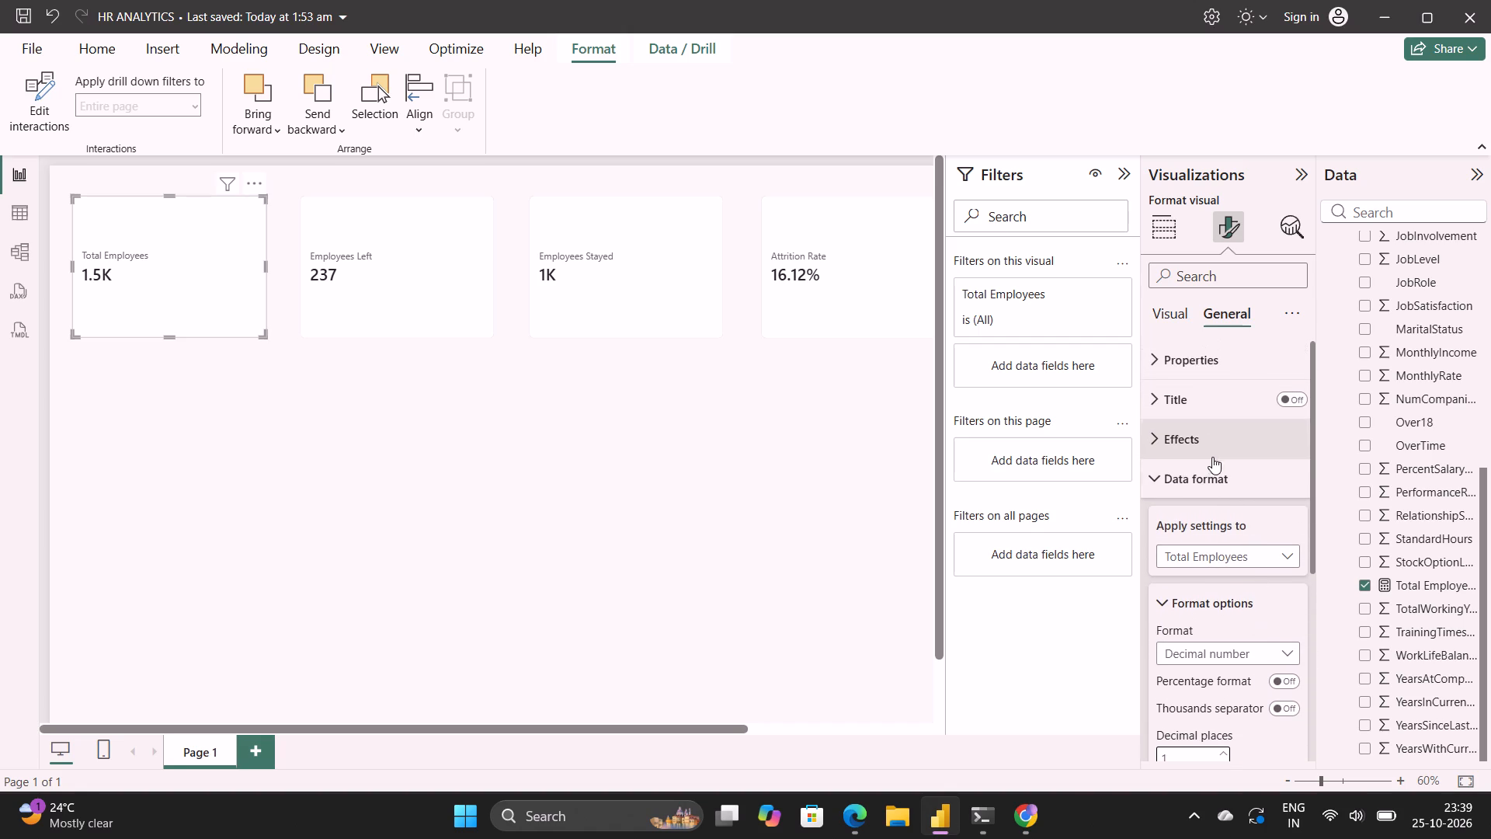
{"action": "left_click", "coordinate": [1195, 447]}
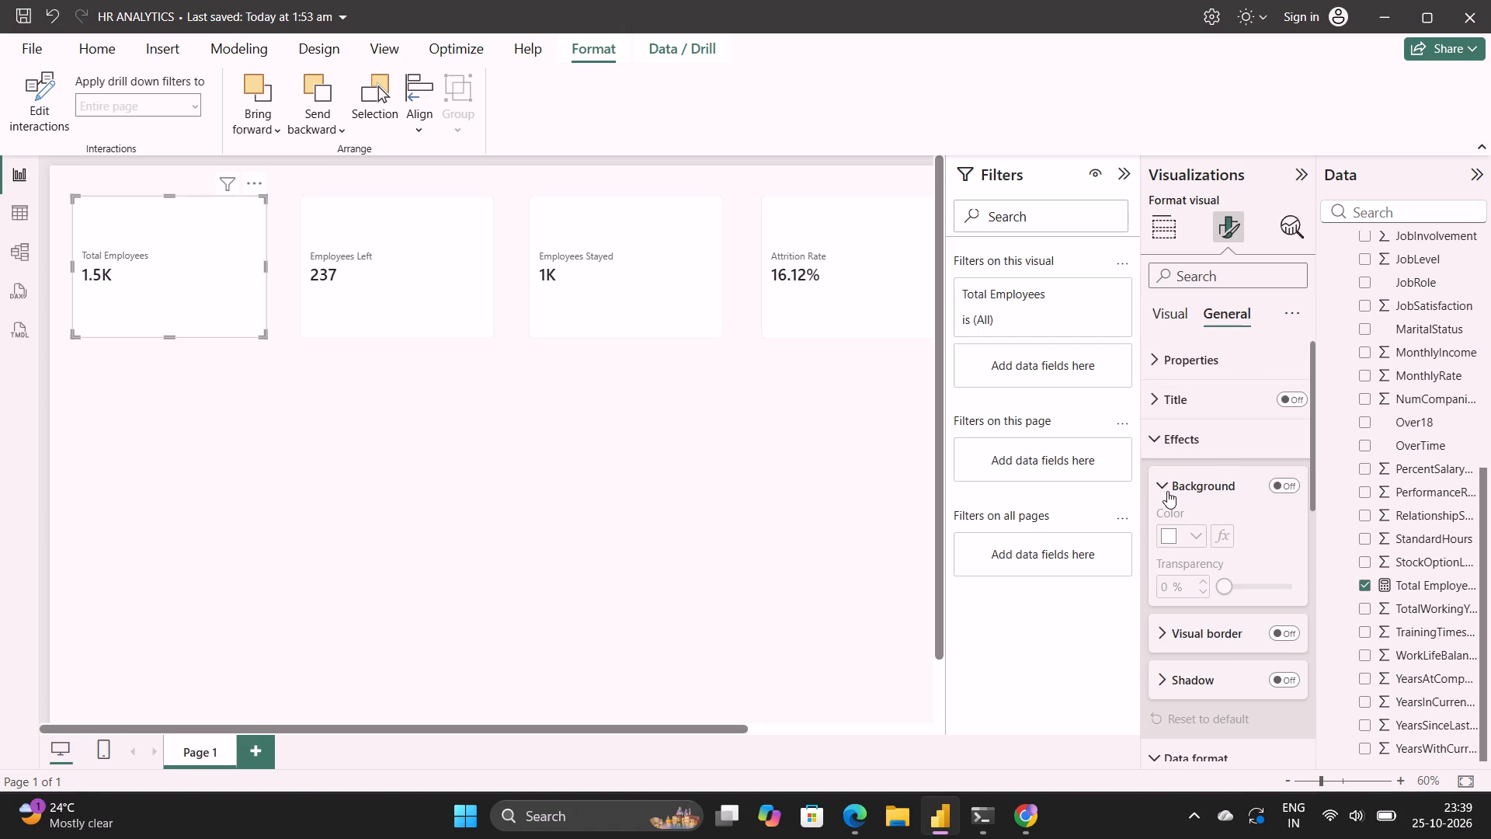
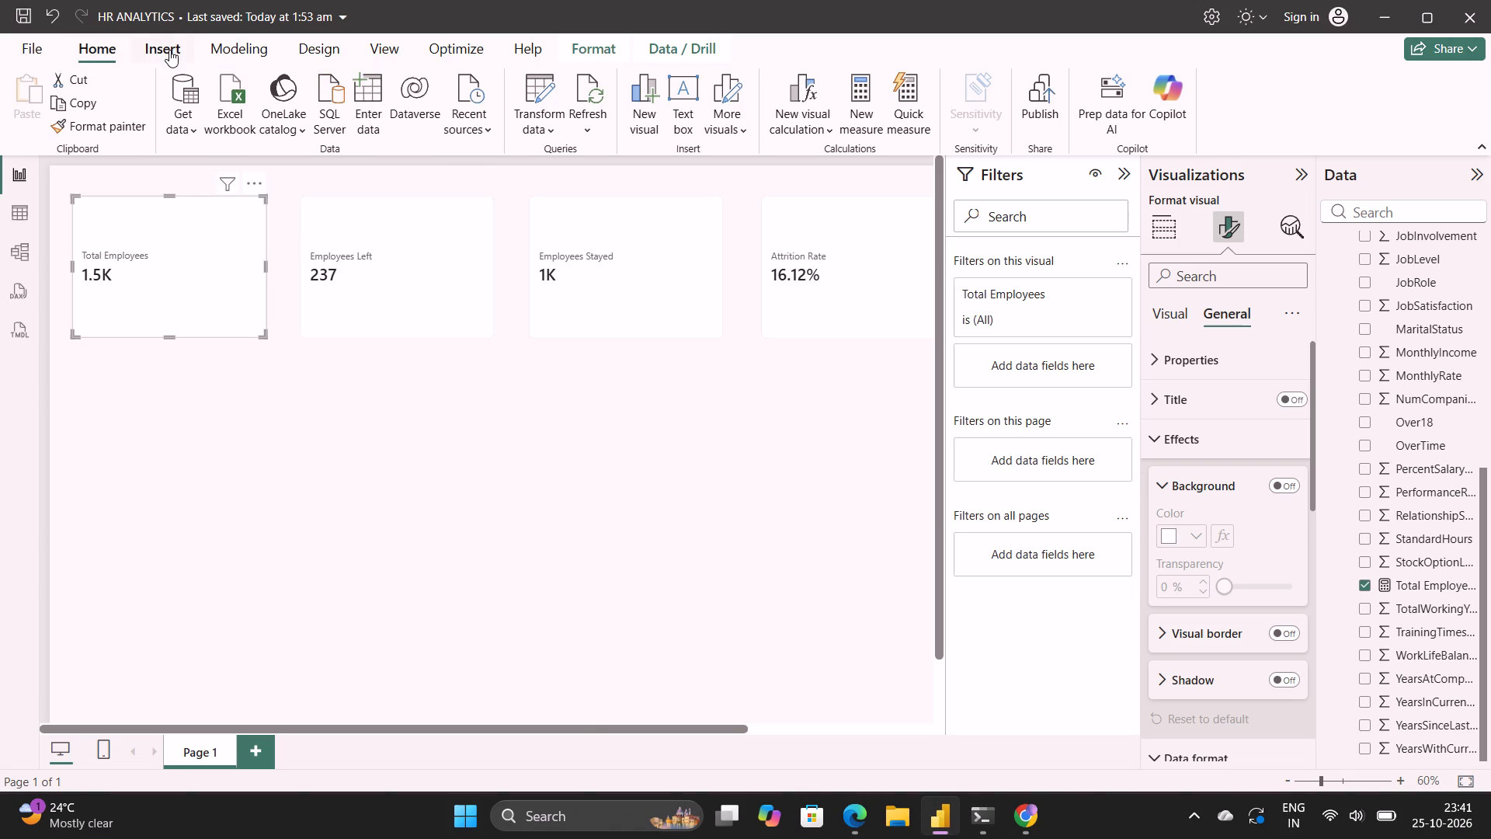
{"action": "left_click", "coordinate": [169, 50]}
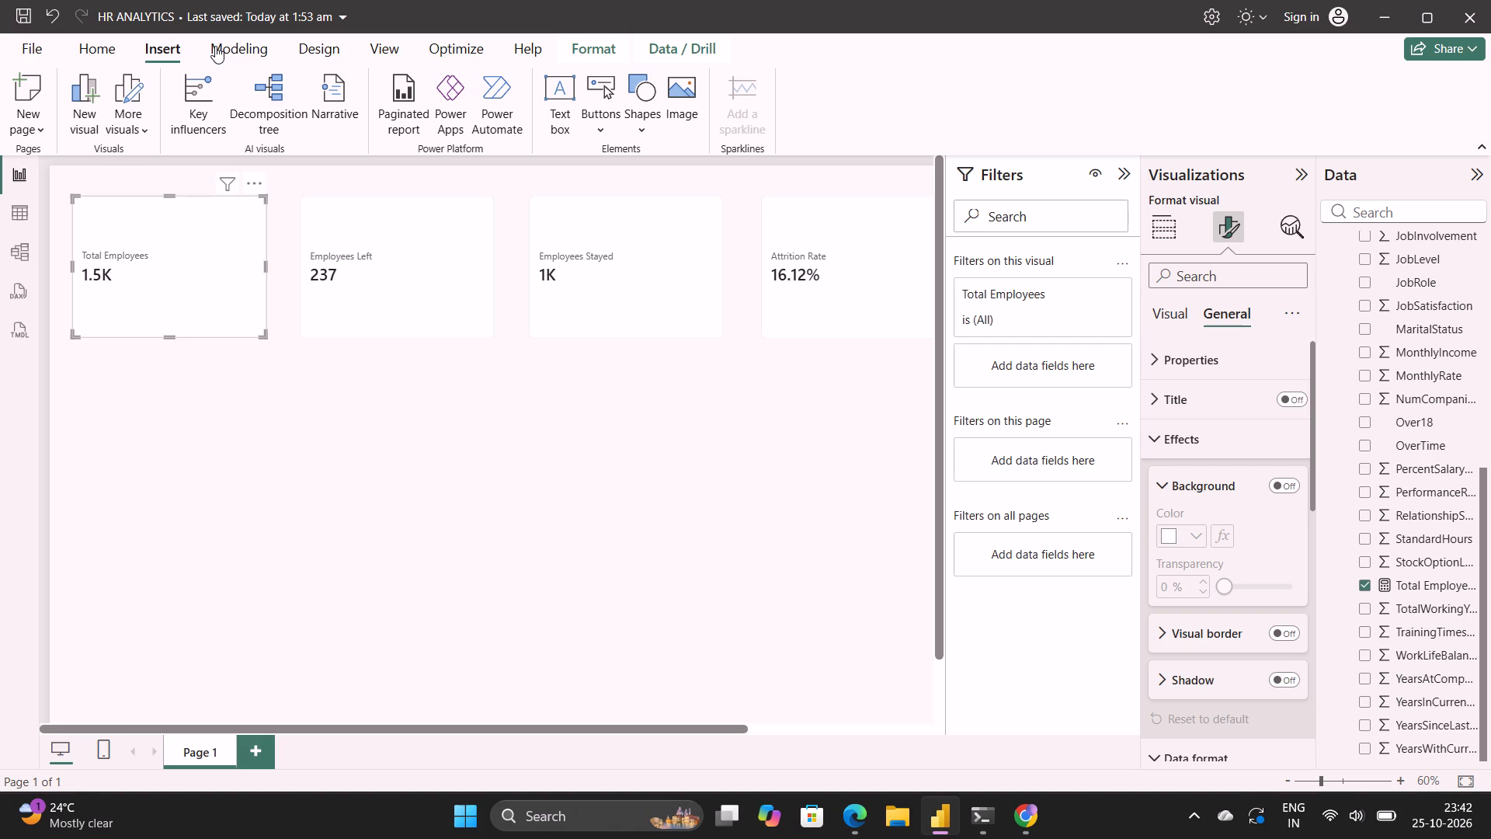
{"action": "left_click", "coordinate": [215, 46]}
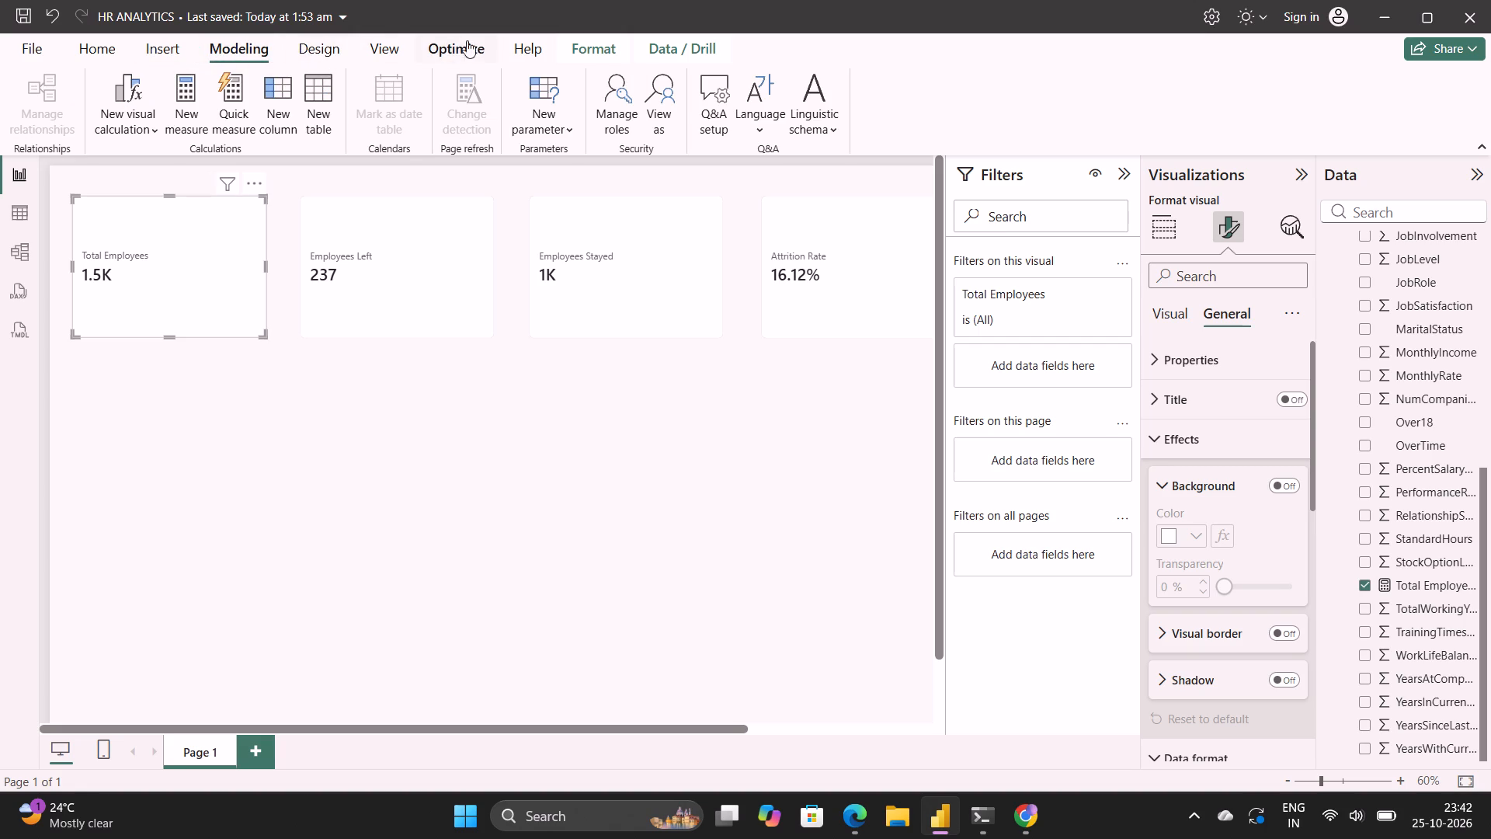
Look through the Total Employees card's format, drill, multi-card layout and cards settings for a display-units option.
{"action": "left_click", "coordinate": [593, 55]}
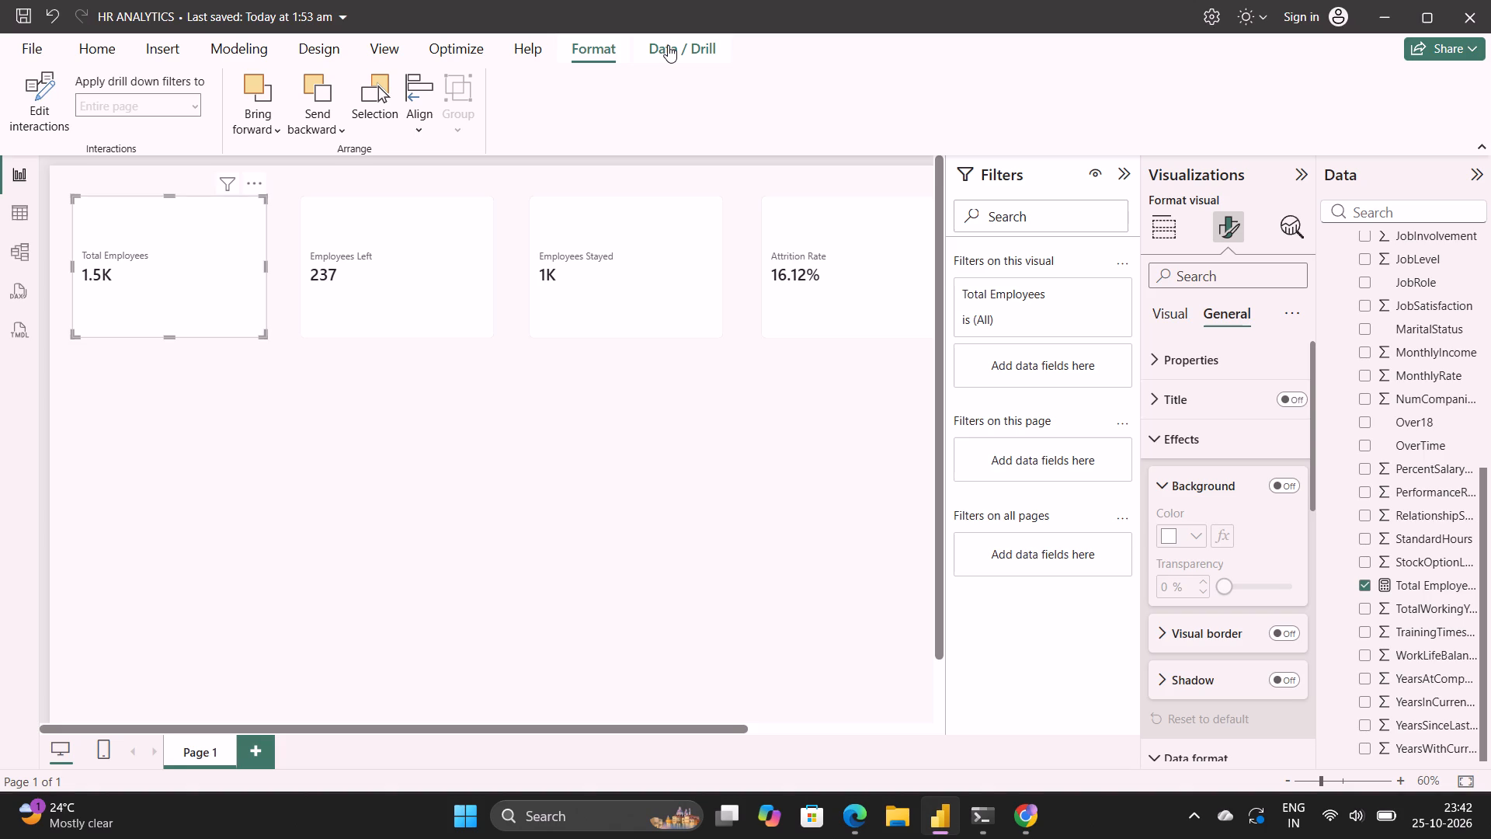
{"action": "left_click", "coordinate": [668, 45]}
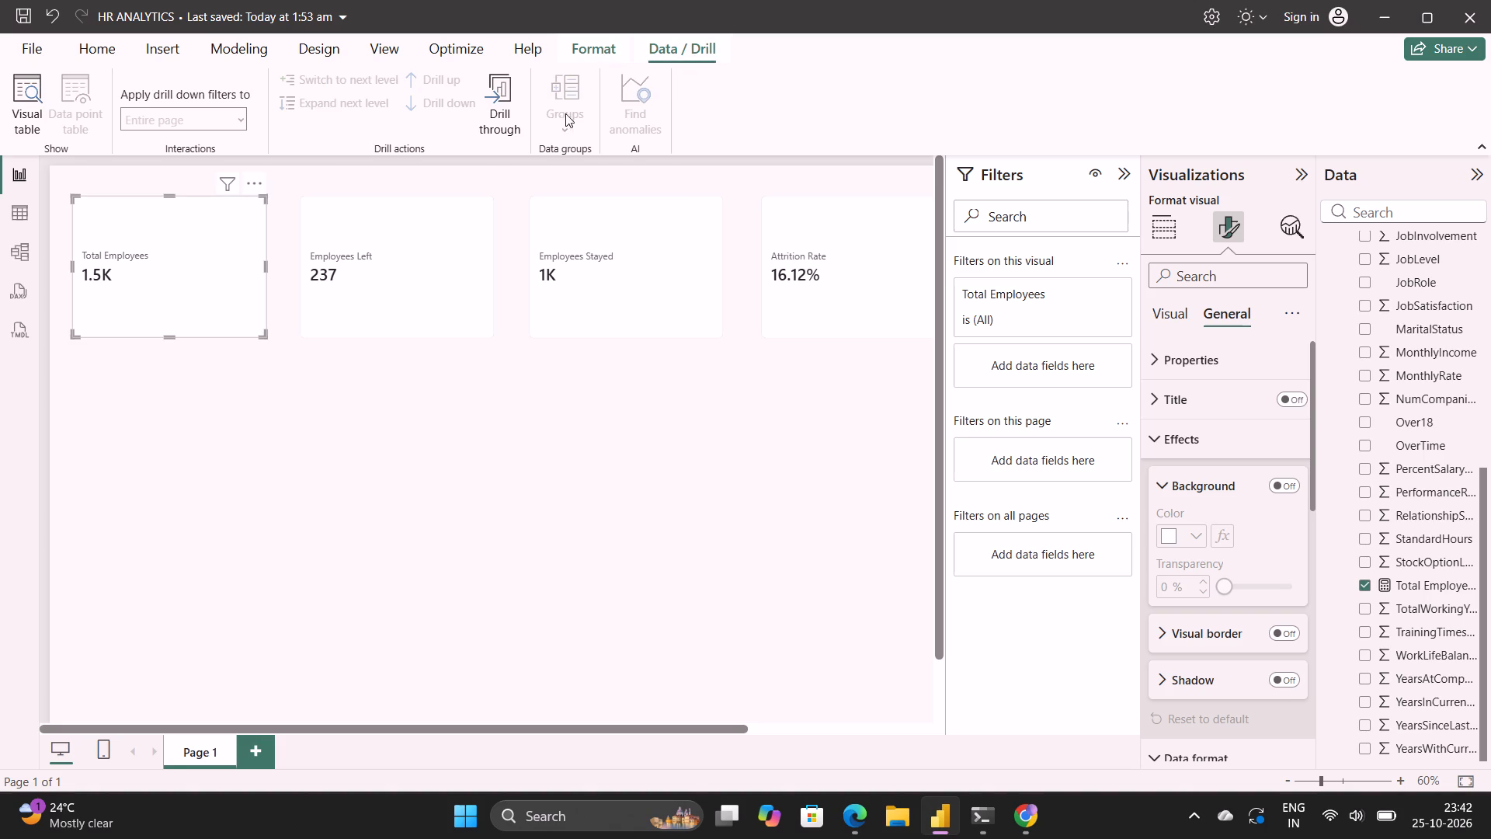
{"action": "scroll", "coordinate": [203, 183], "scroll_direction": "up", "scroll_amount": 1}
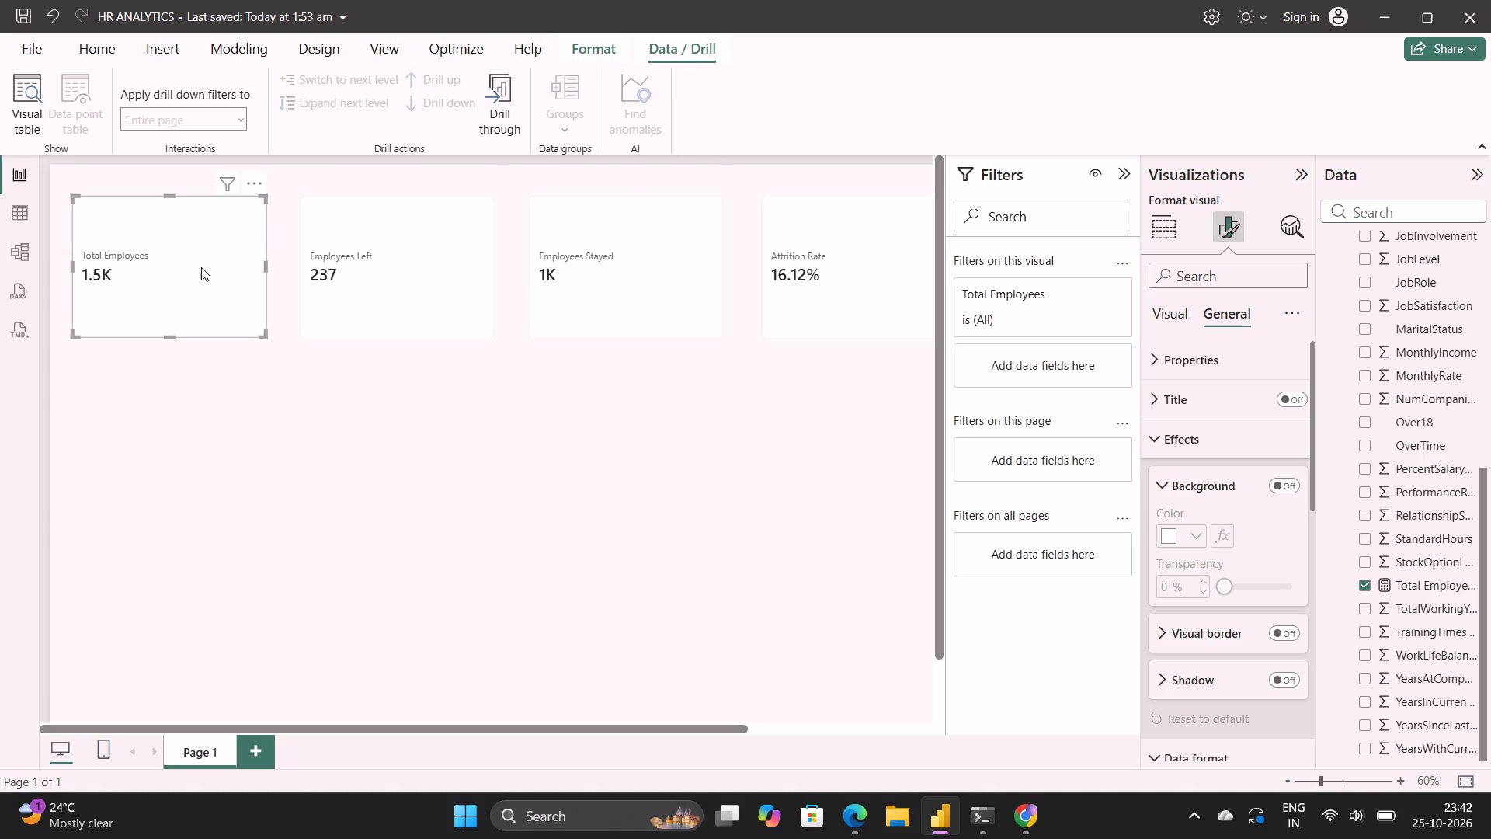
{"action": "left_click", "coordinate": [201, 267]}
{"action": "scroll", "coordinate": [1225, 372], "scroll_direction": "up", "scroll_amount": 1}
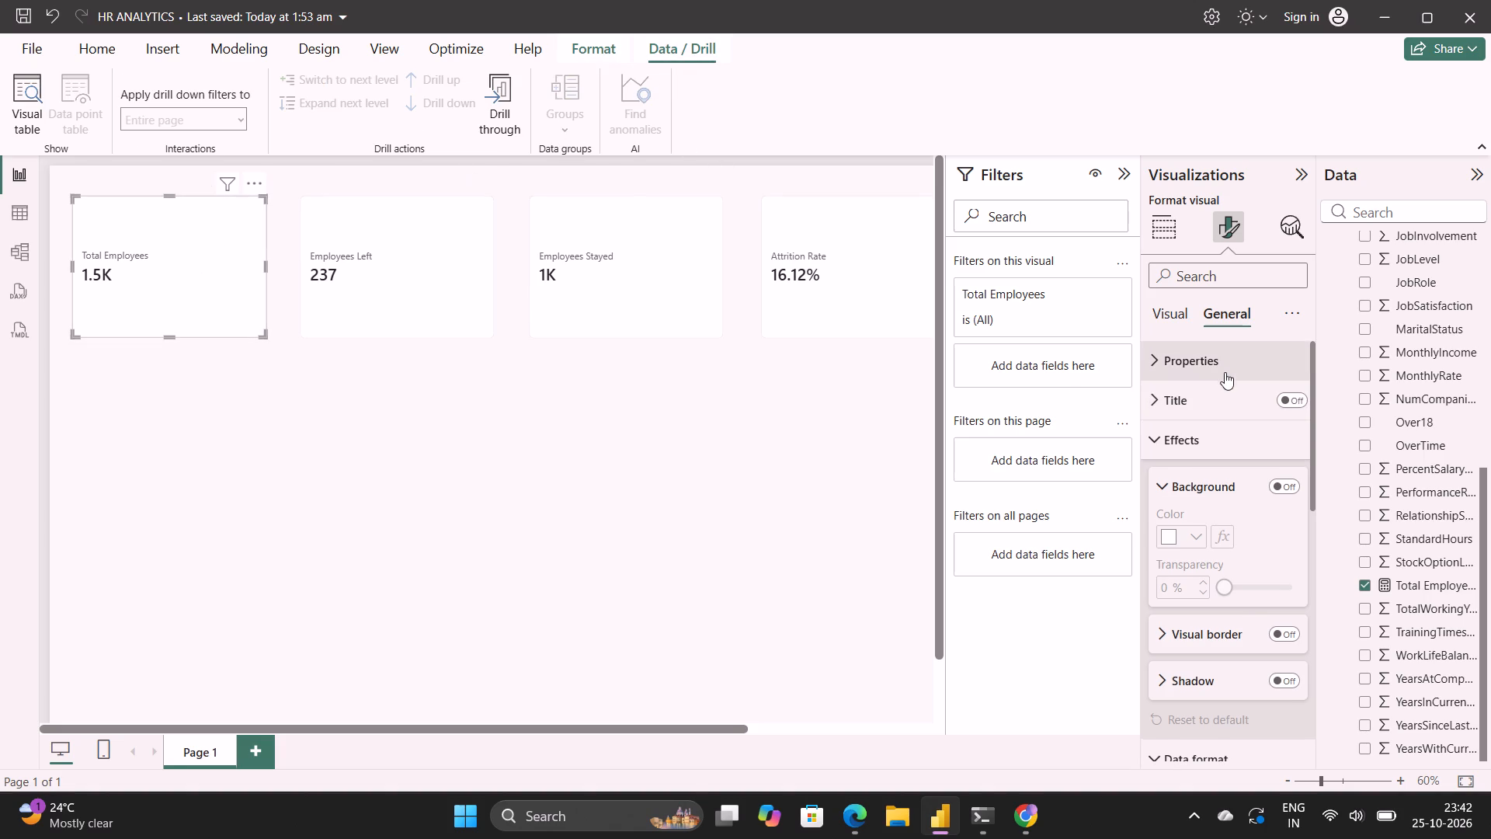
{"action": "scroll", "coordinate": [1225, 372], "scroll_direction": "up", "scroll_amount": 2}
{"action": "left_click", "coordinate": [1158, 315]}
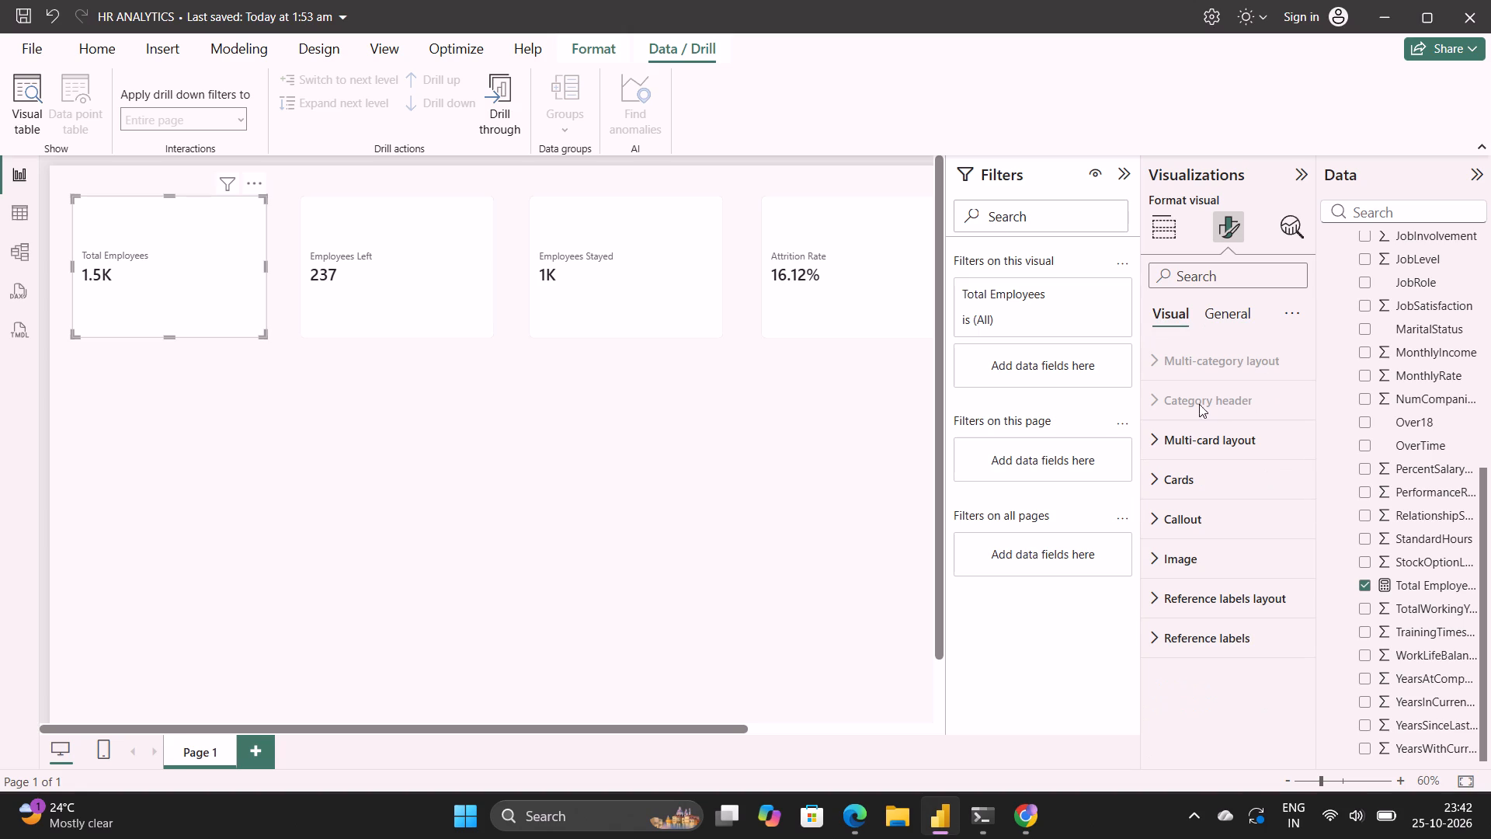
{"action": "left_click", "coordinate": [1190, 439]}
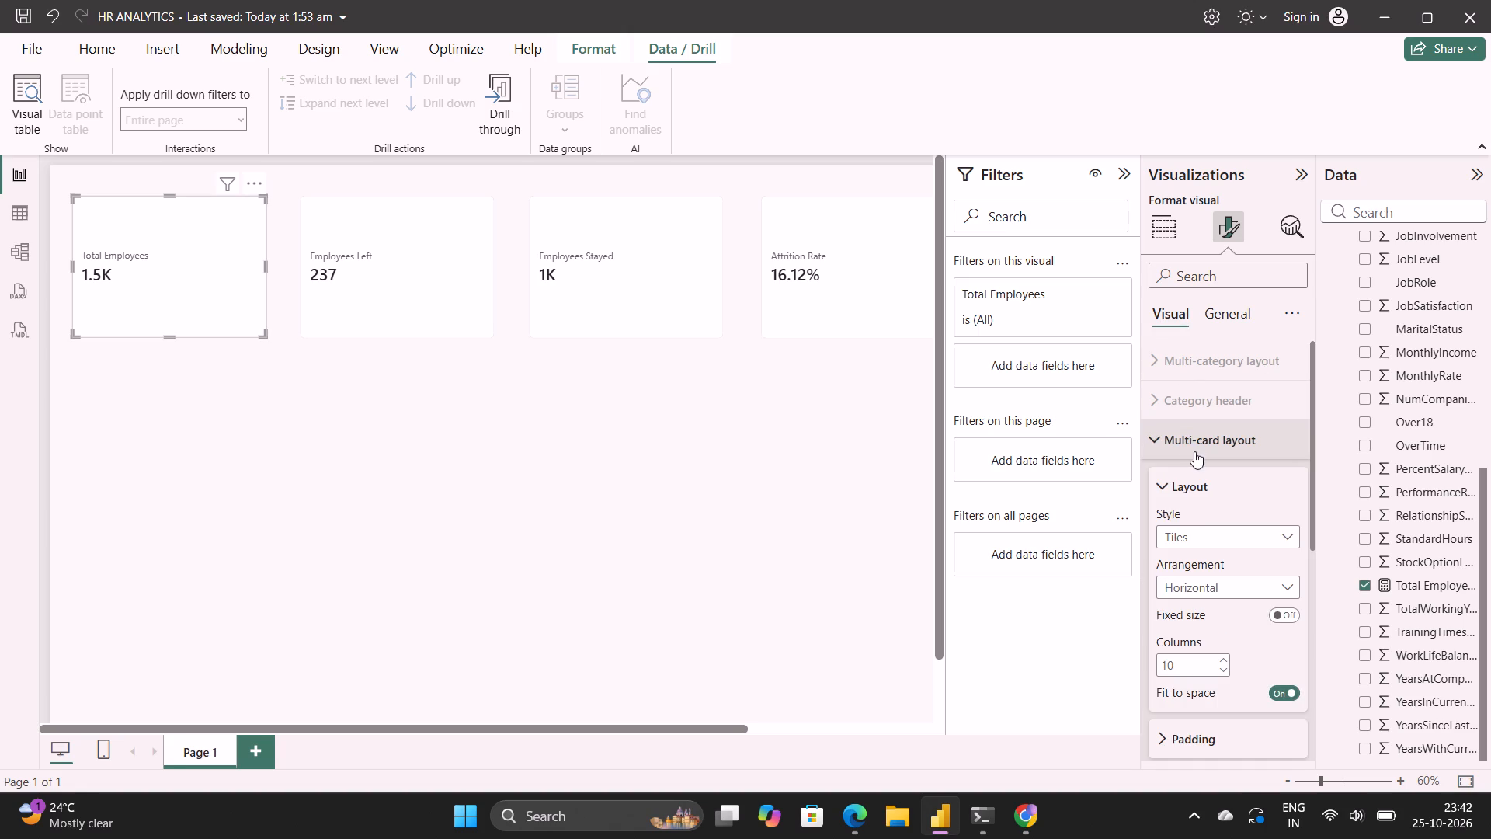
{"action": "left_click", "coordinate": [1193, 438]}
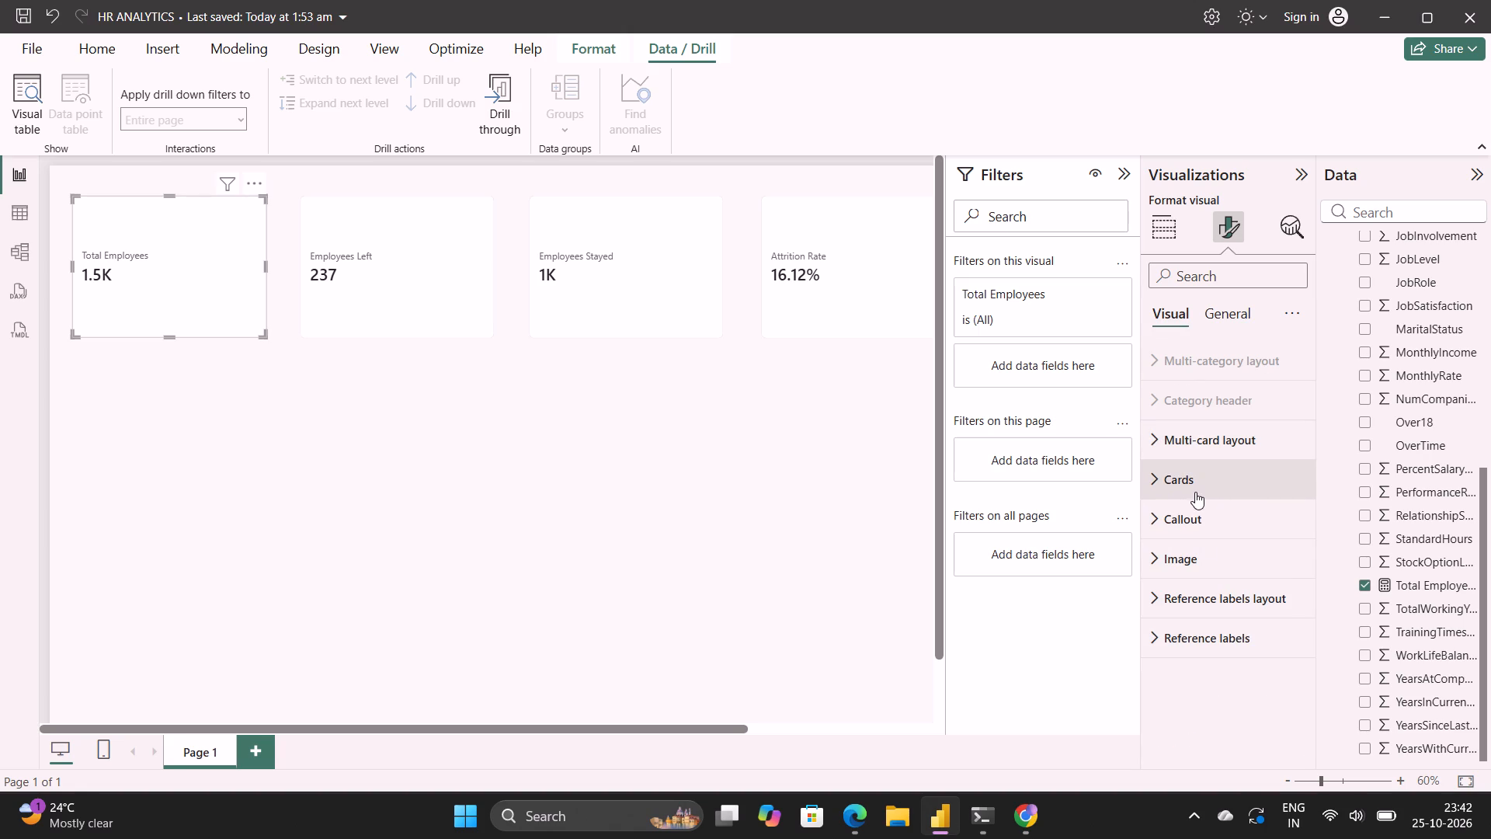
{"action": "left_click", "coordinate": [1195, 491]}
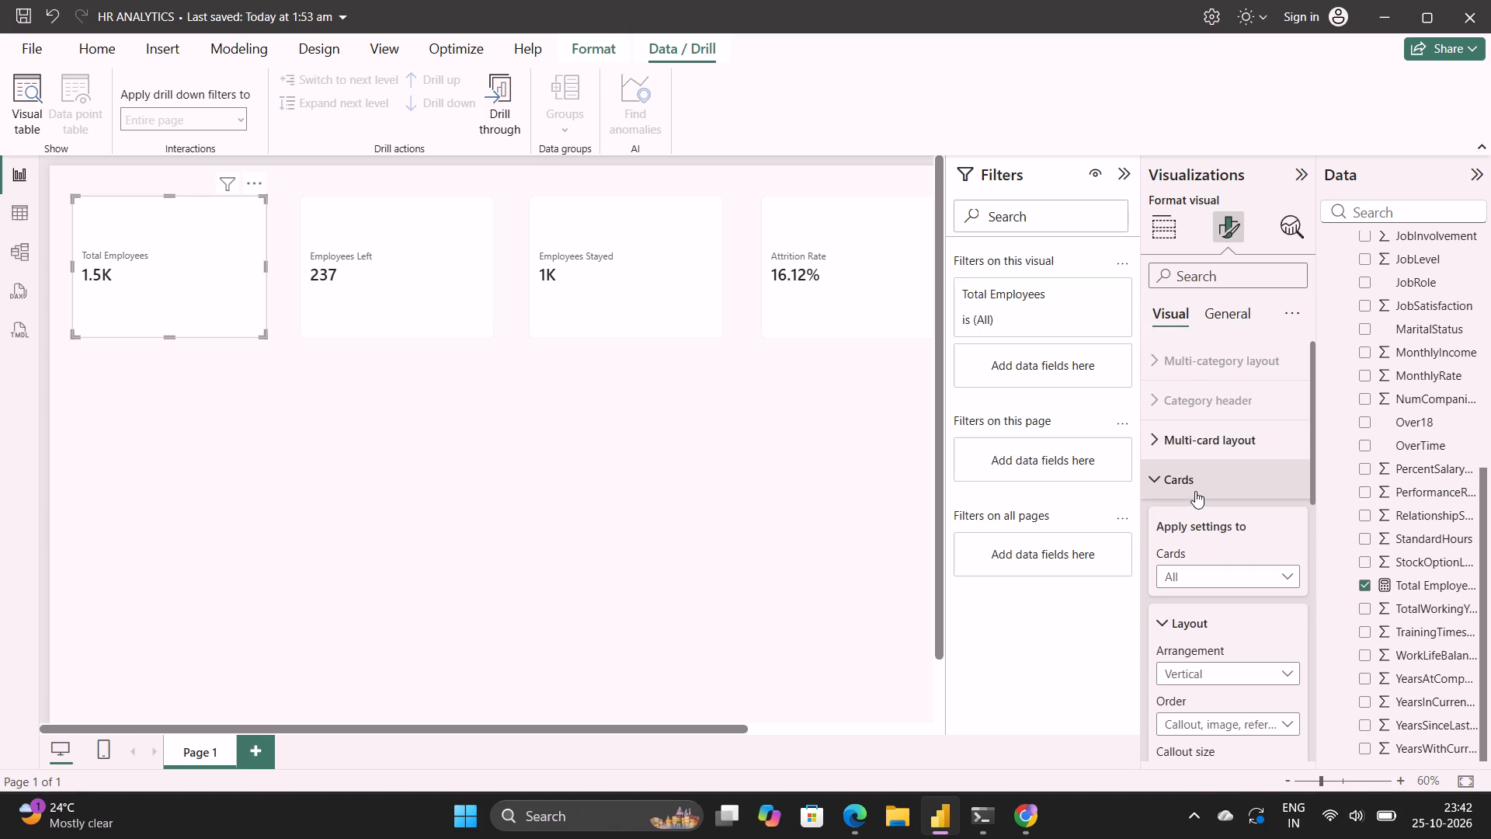
{"action": "scroll", "coordinate": [1195, 491], "scroll_direction": "down", "scroll_amount": 4}
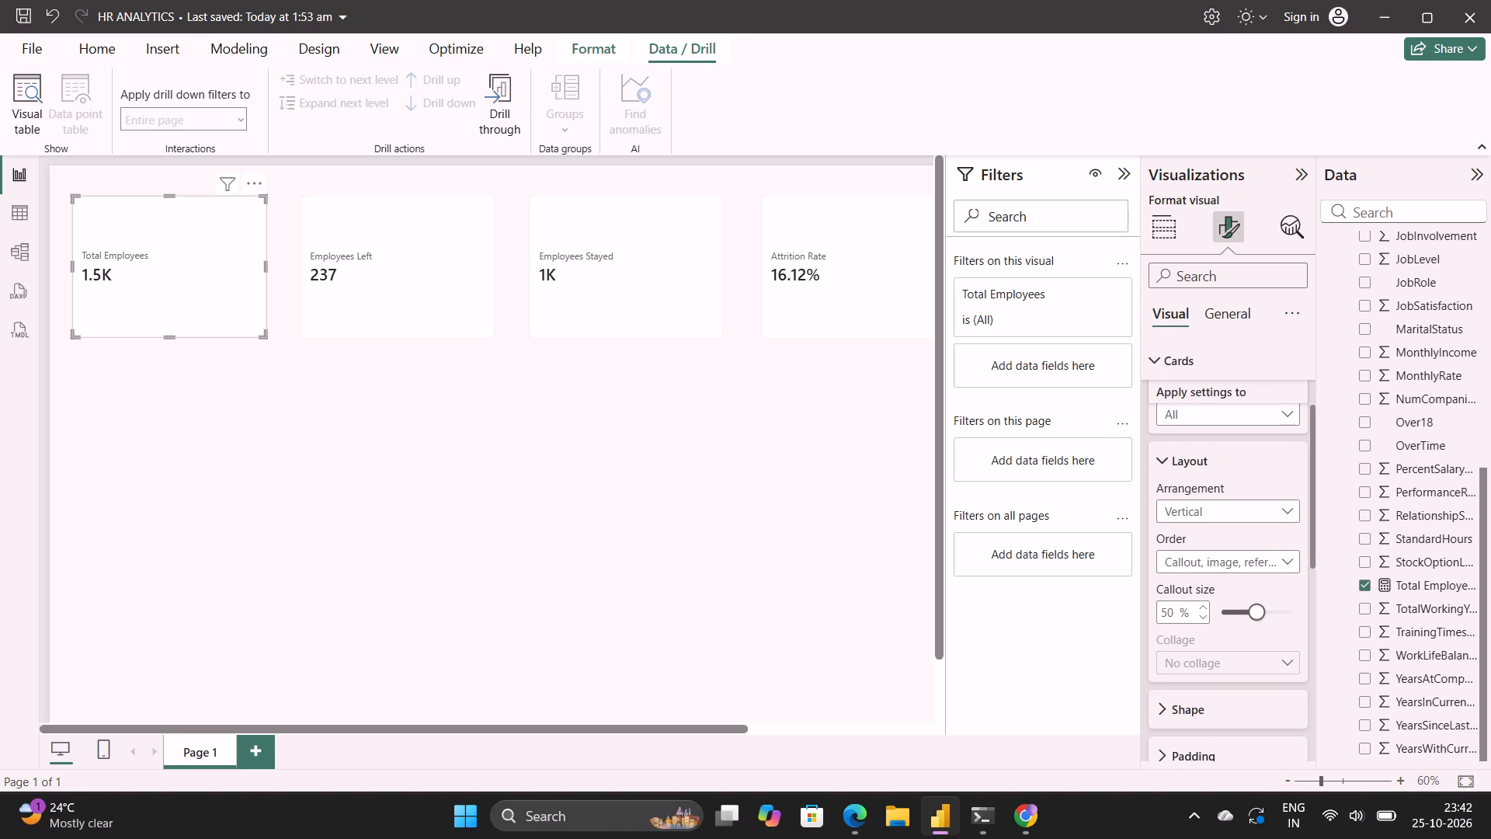
{"action": "scroll", "coordinate": [1195, 491], "scroll_direction": "up", "scroll_amount": 3}
{"action": "left_click", "coordinate": [1195, 491]}
Examine the Total Employees card's callout settings, including which cards they apply to, layout and padding, for a display-units option.
{"action": "left_click", "coordinate": [1192, 520]}
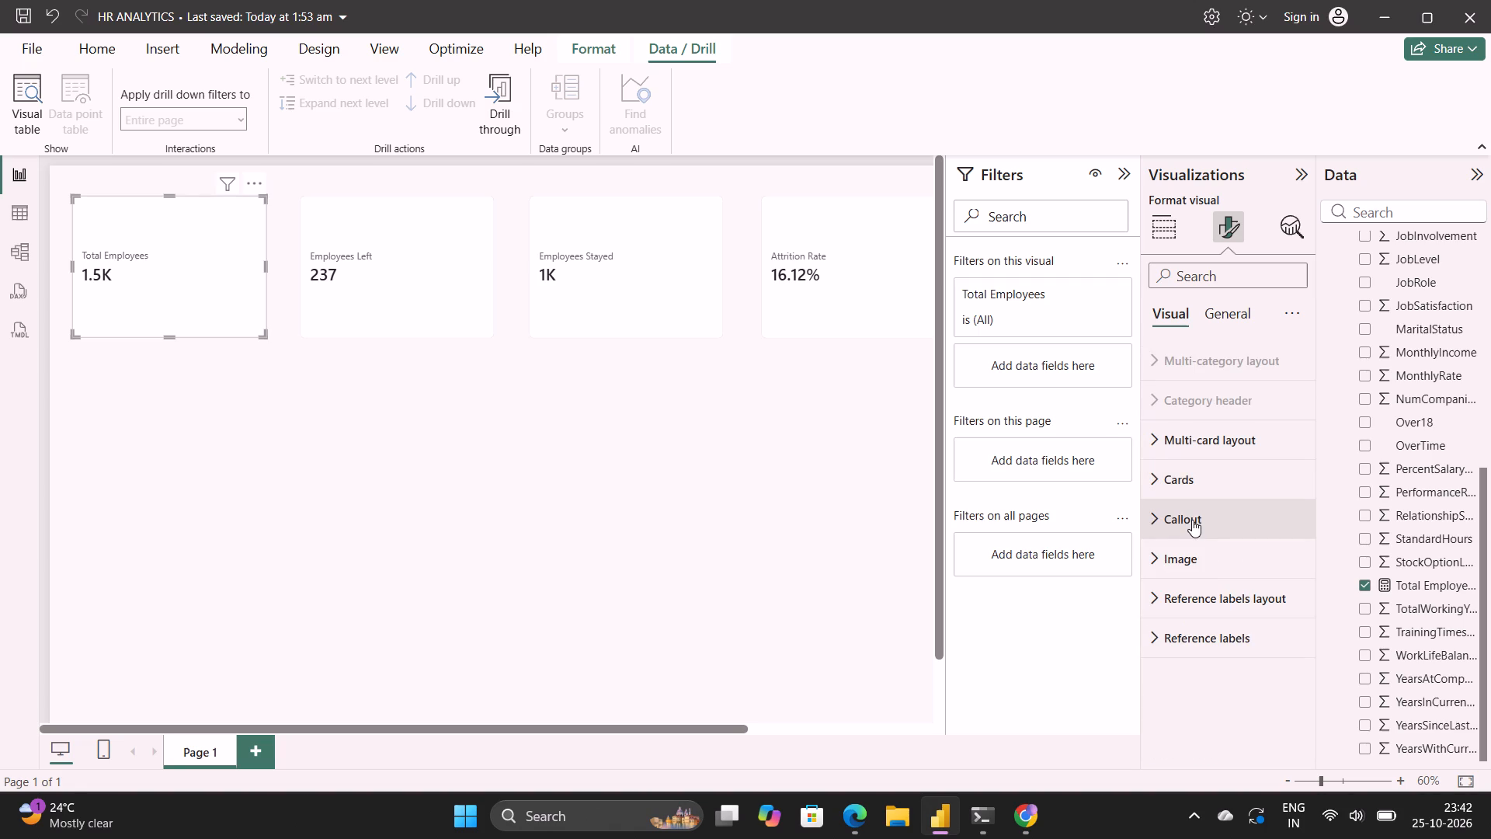
{"action": "scroll", "coordinate": [1192, 520], "scroll_direction": "down", "scroll_amount": 2}
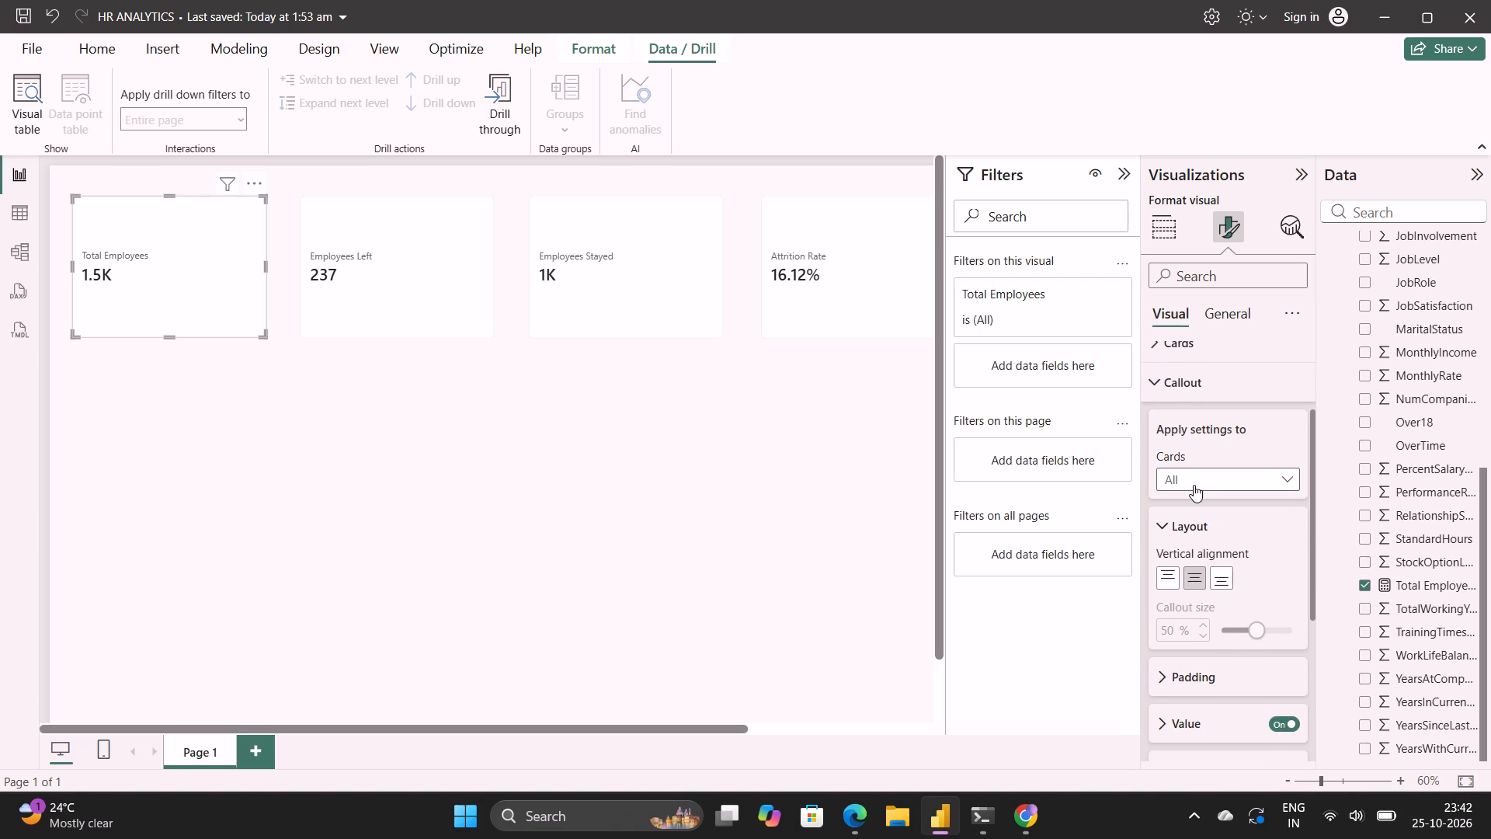
{"action": "left_click", "coordinate": [1194, 485]}
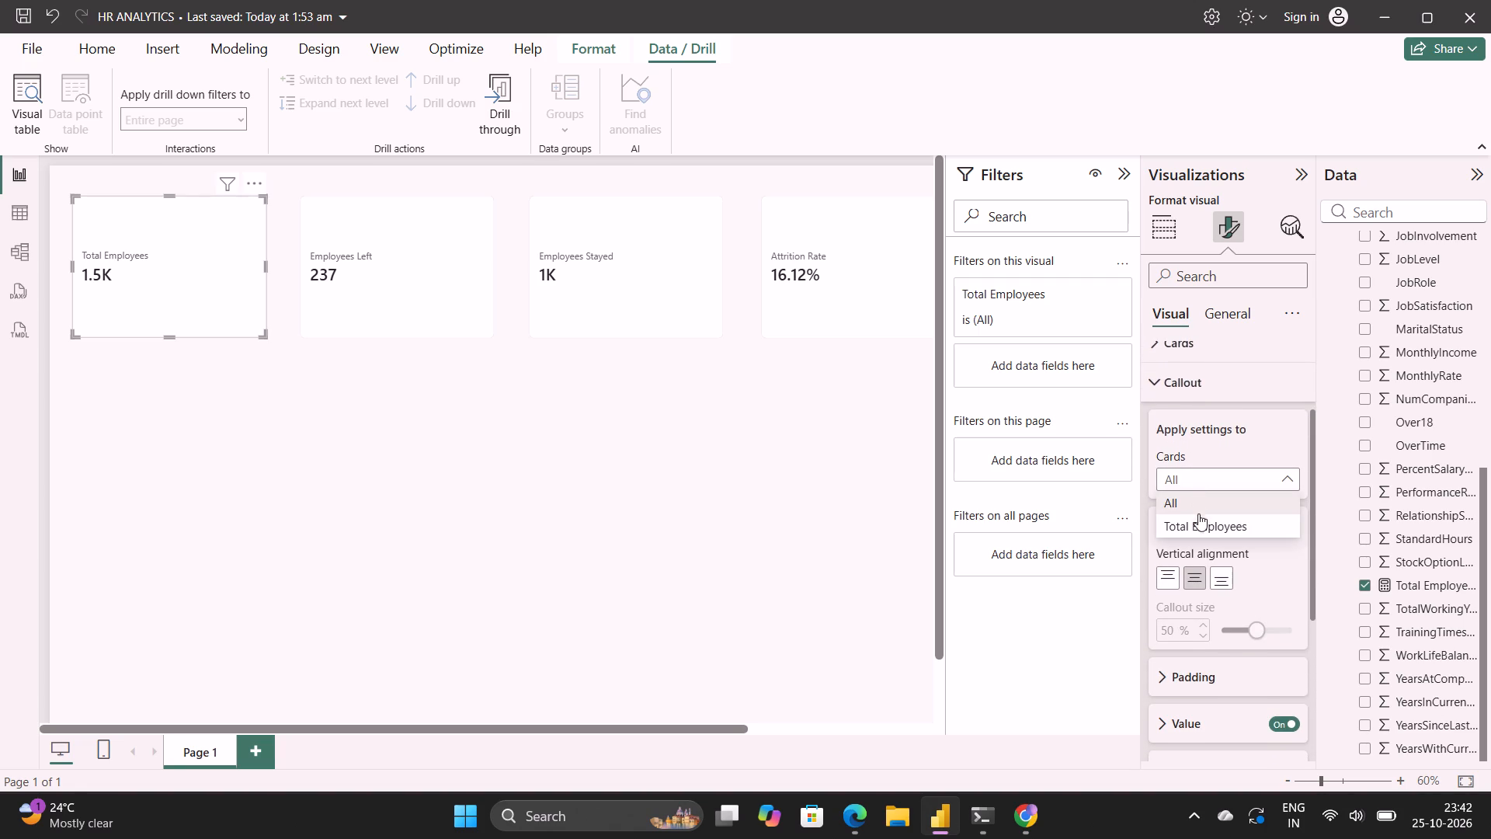
{"action": "left_click", "coordinate": [1201, 521]}
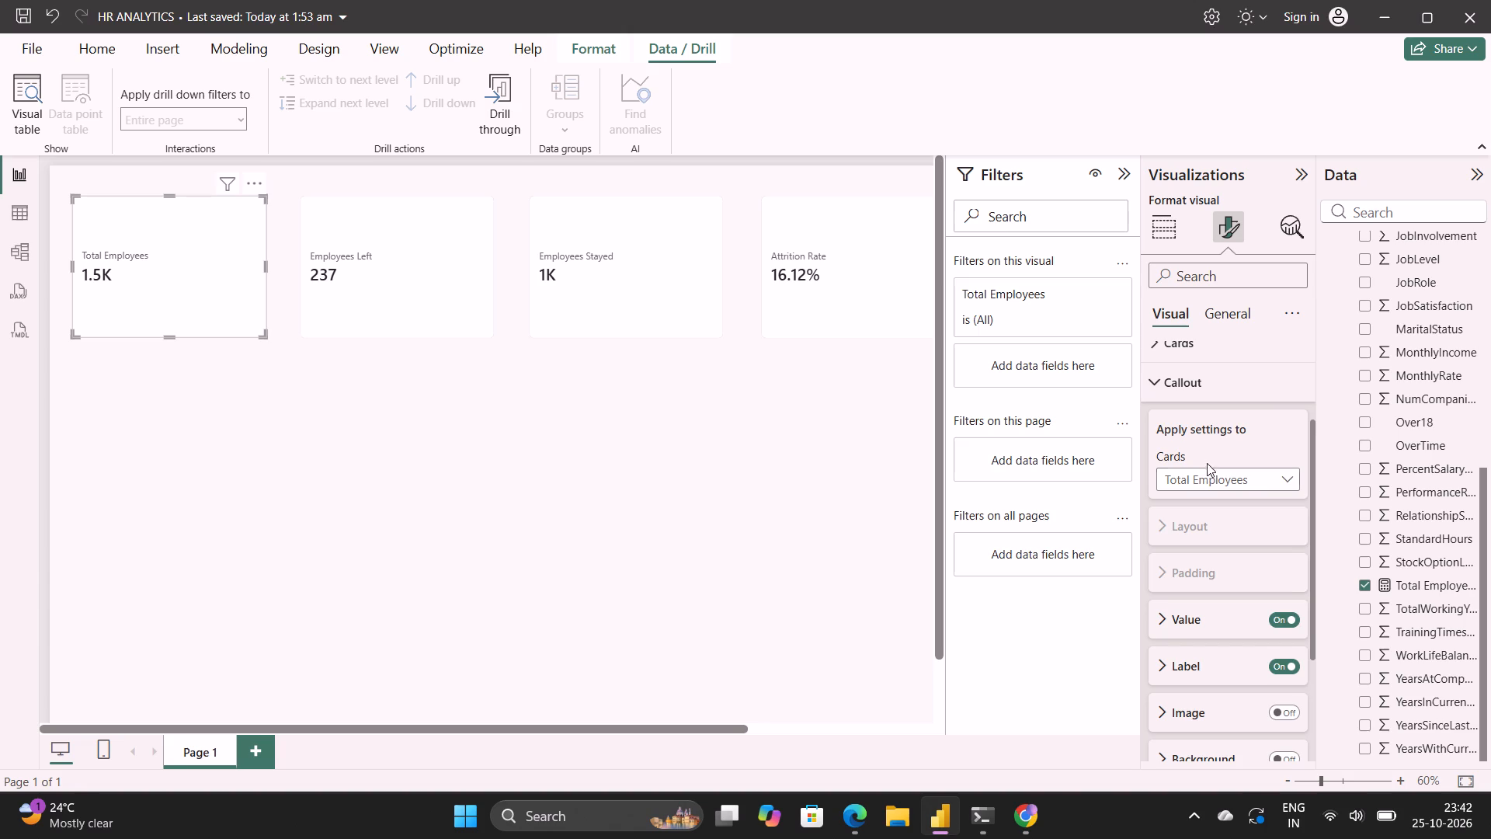
{"action": "left_click", "coordinate": [1211, 475]}
{"action": "left_click", "coordinate": [1211, 506]}
{"action": "scroll", "coordinate": [1211, 506], "scroll_direction": "down", "scroll_amount": 1}
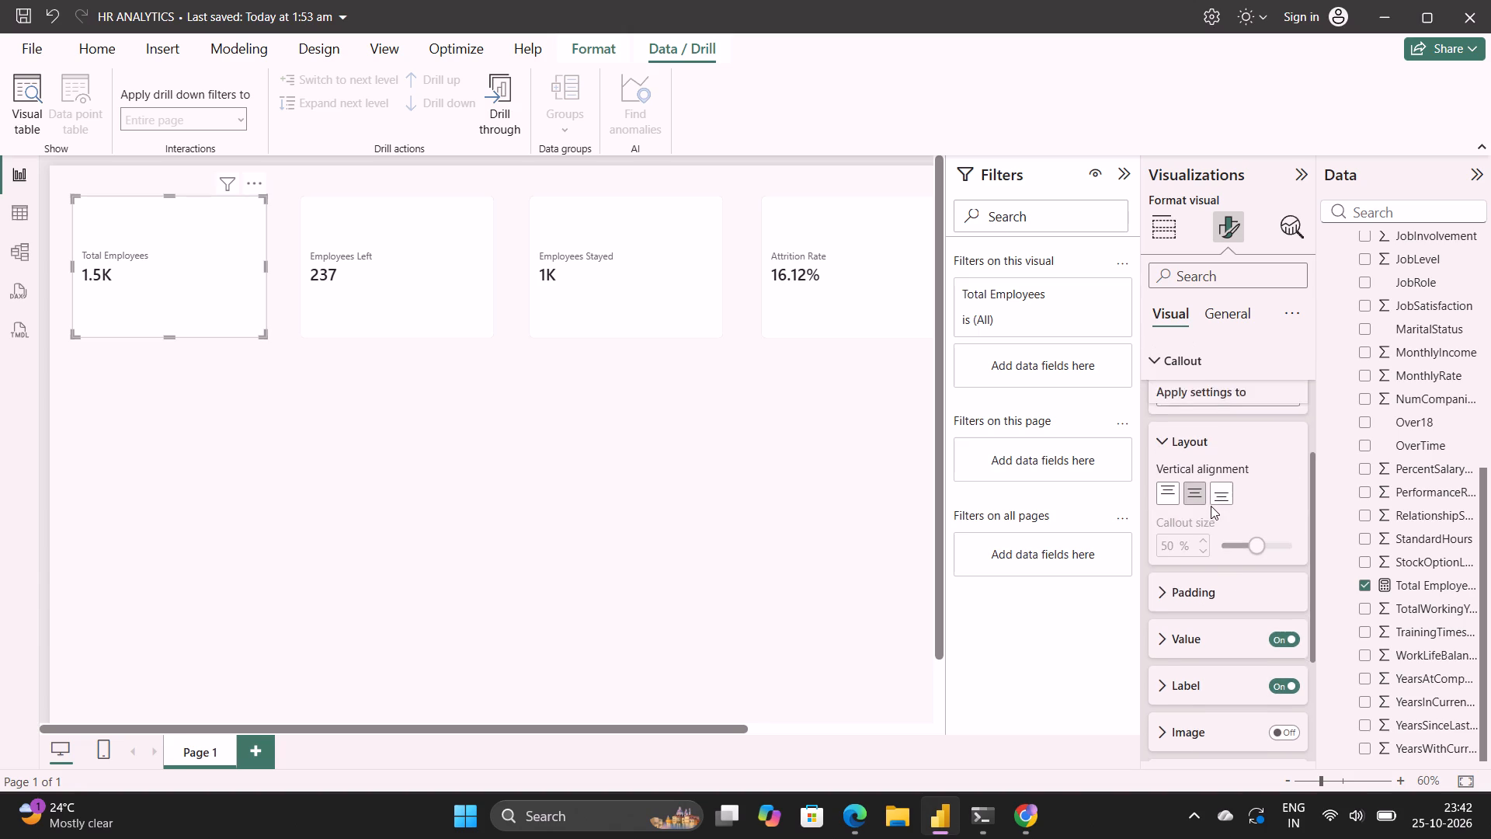
{"action": "scroll", "coordinate": [1211, 506], "scroll_direction": "down", "scroll_amount": 2}
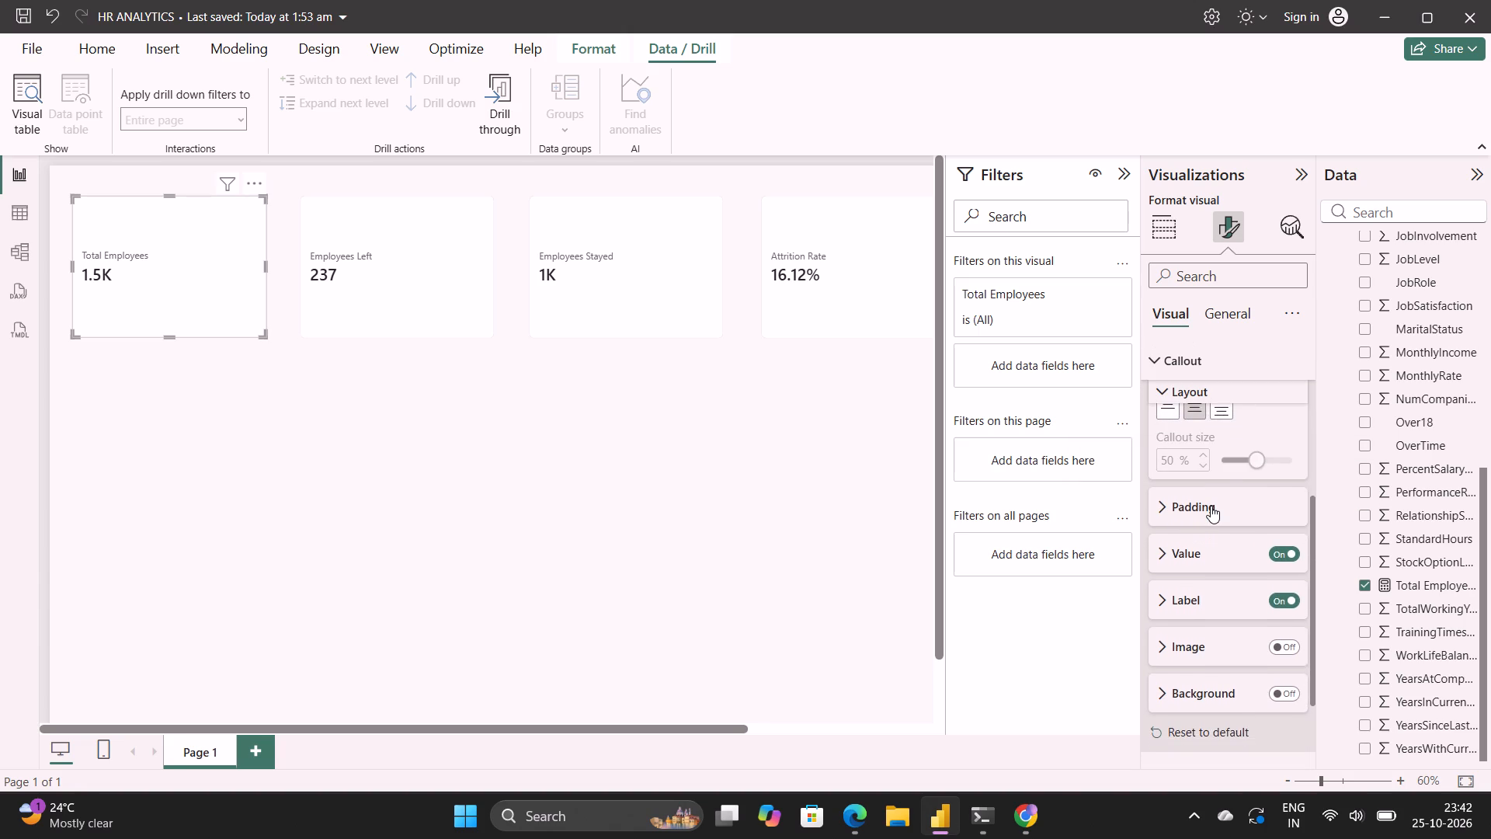
{"action": "left_click", "coordinate": [1211, 506]}
{"action": "scroll", "coordinate": [1211, 506], "scroll_direction": "down", "scroll_amount": 1}
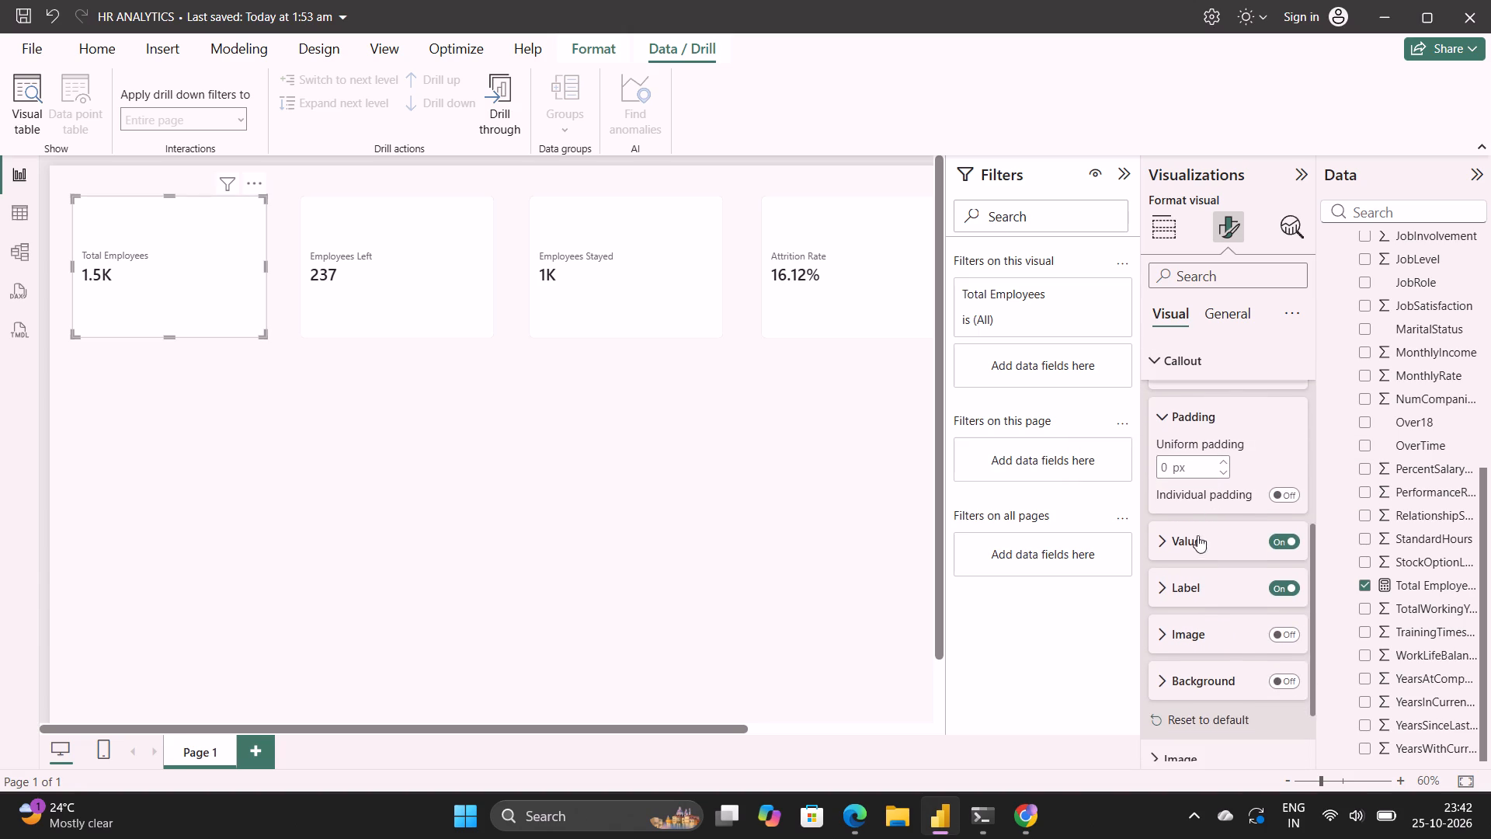
{"action": "scroll", "coordinate": [1176, 656], "scroll_direction": "down", "scroll_amount": 1}
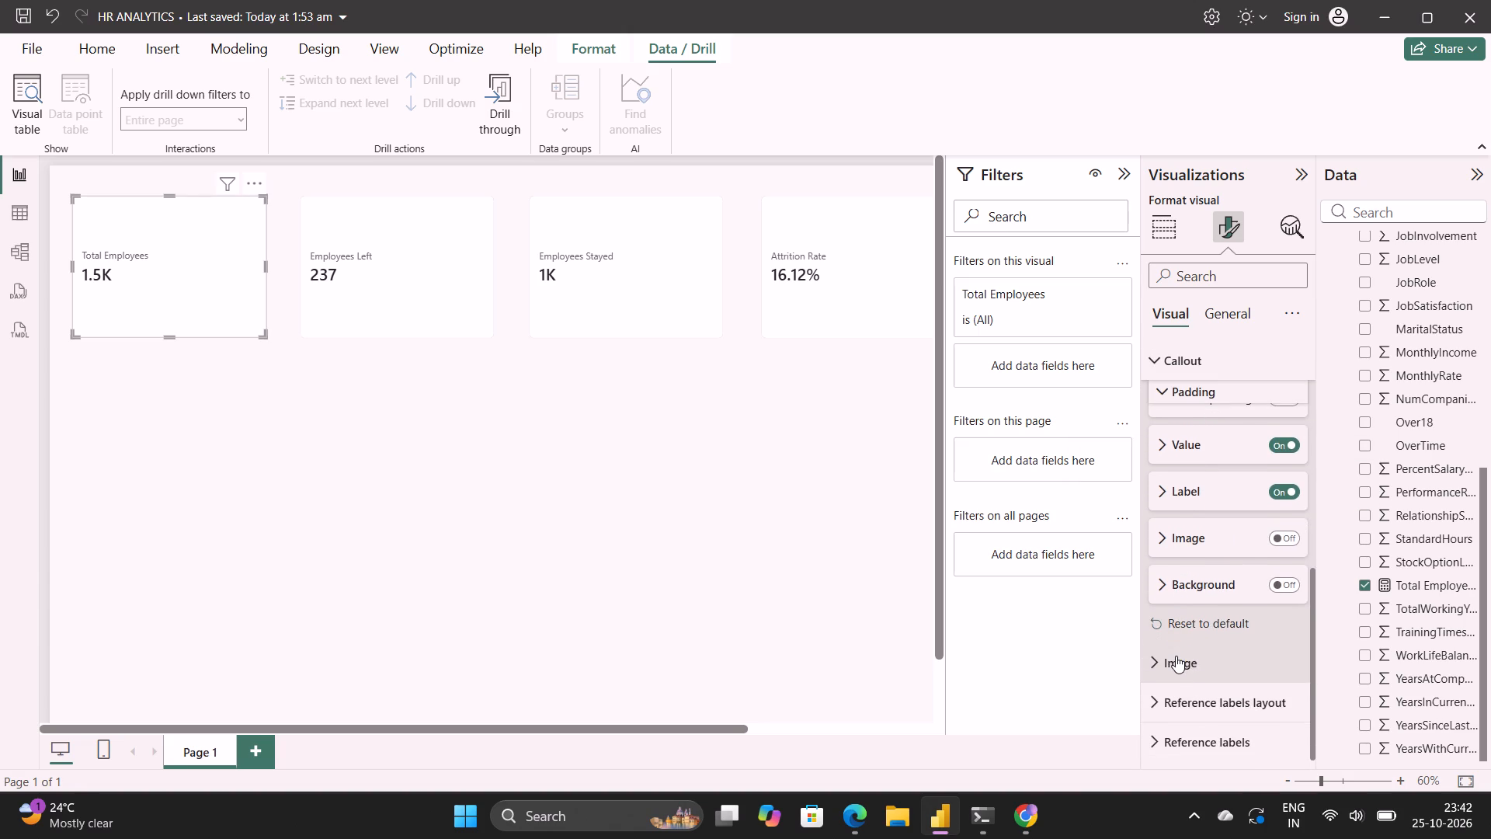
{"action": "scroll", "coordinate": [1176, 656], "scroll_direction": "down", "scroll_amount": 1}
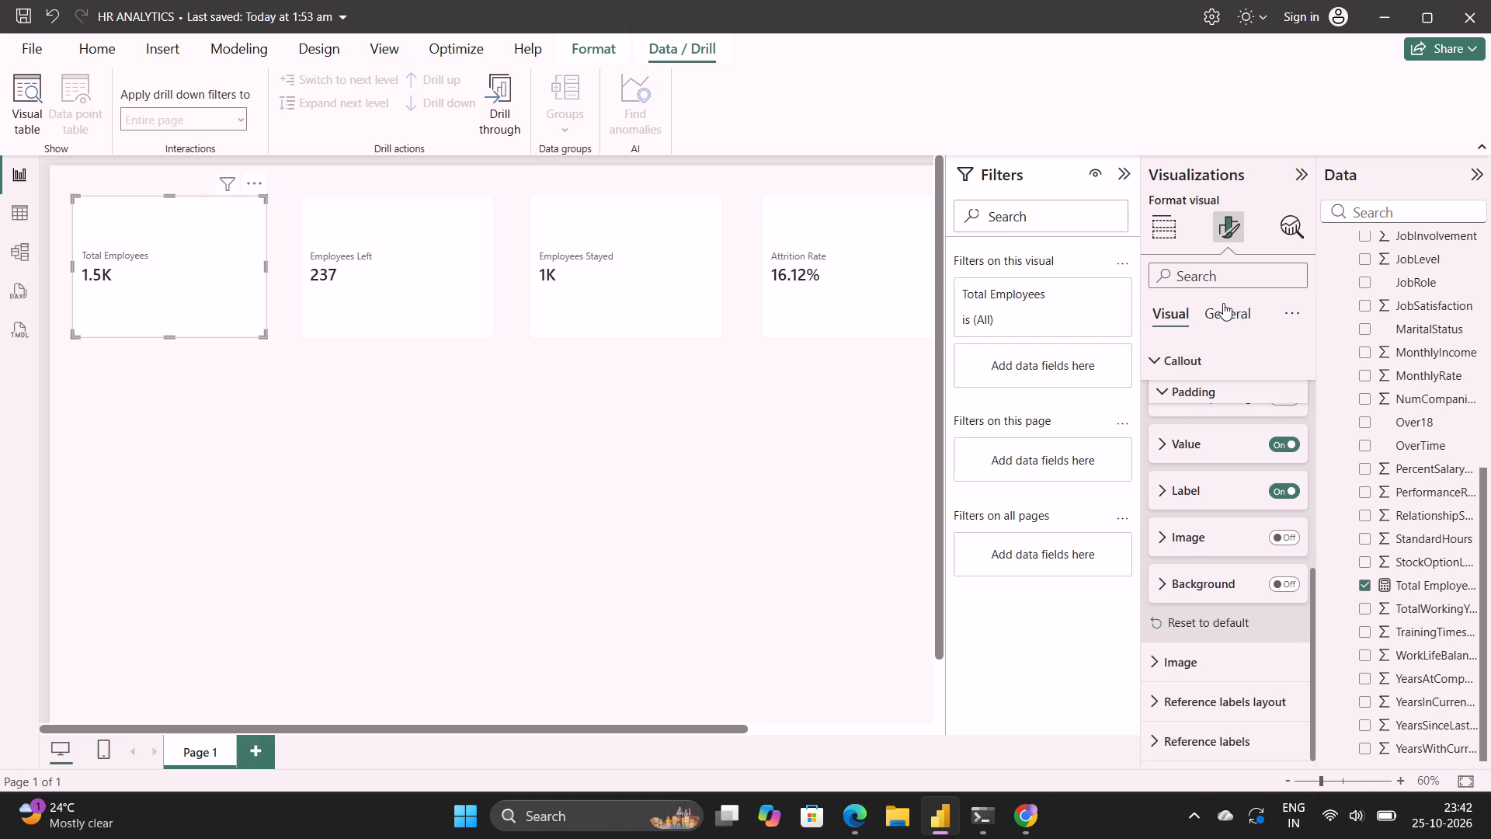
Set the Total Employees value's data format to Custom.
{"action": "left_click", "coordinate": [1295, 310]}
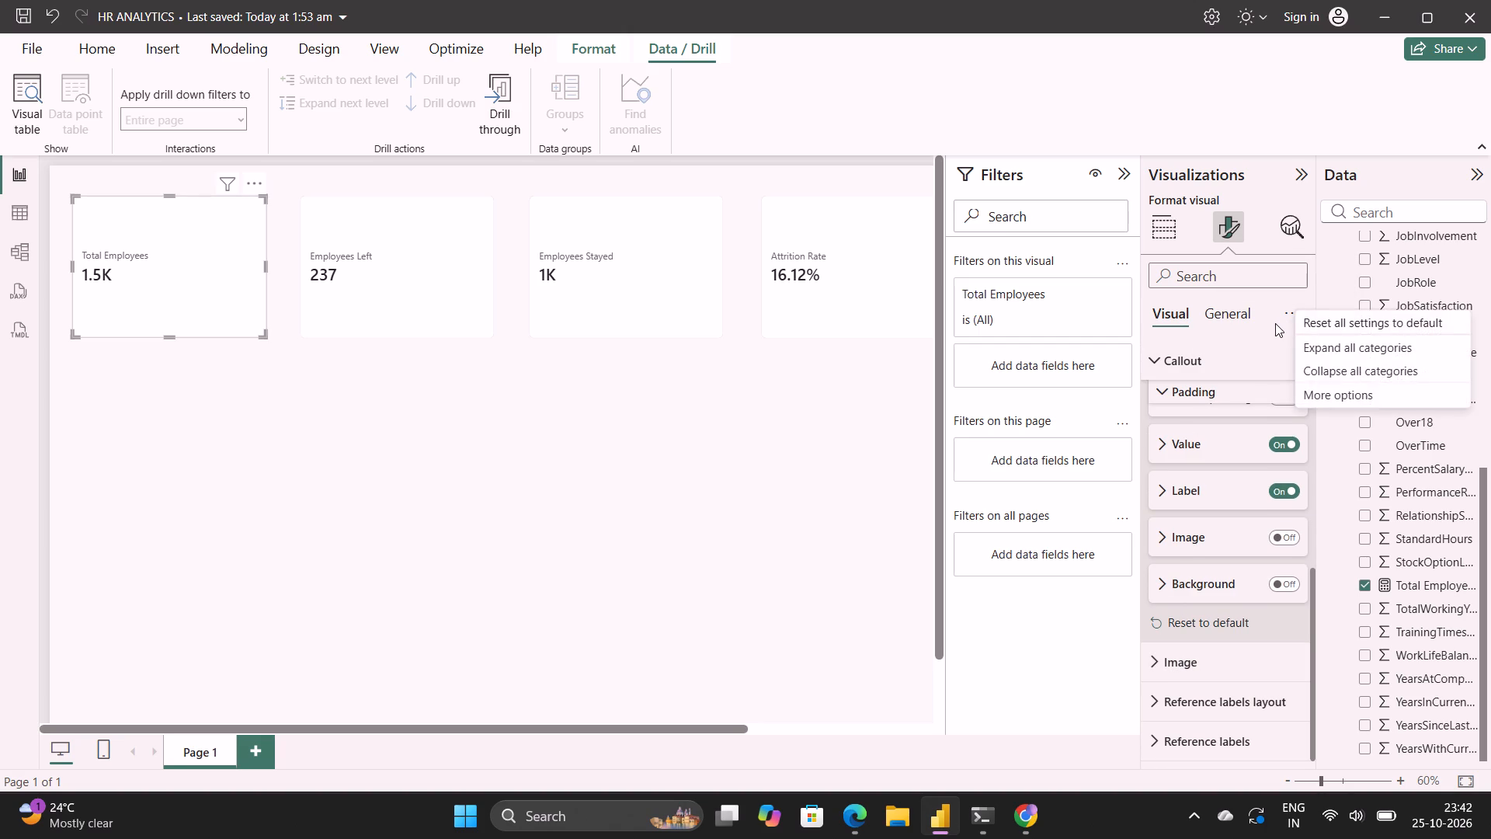
{"action": "left_click", "coordinate": [1239, 315]}
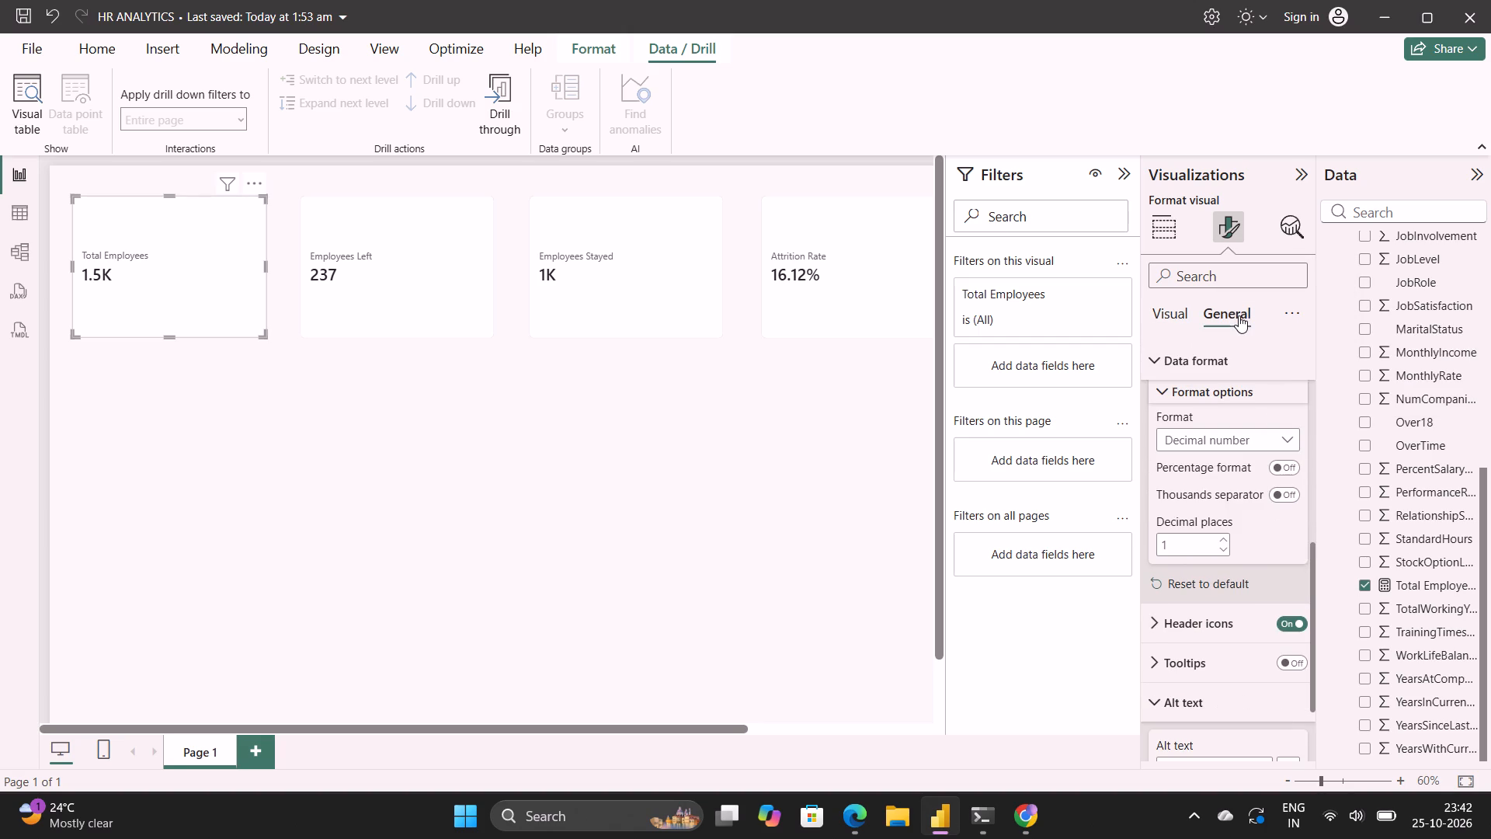
{"action": "scroll", "coordinate": [1208, 479], "scroll_direction": "up", "scroll_amount": 10}
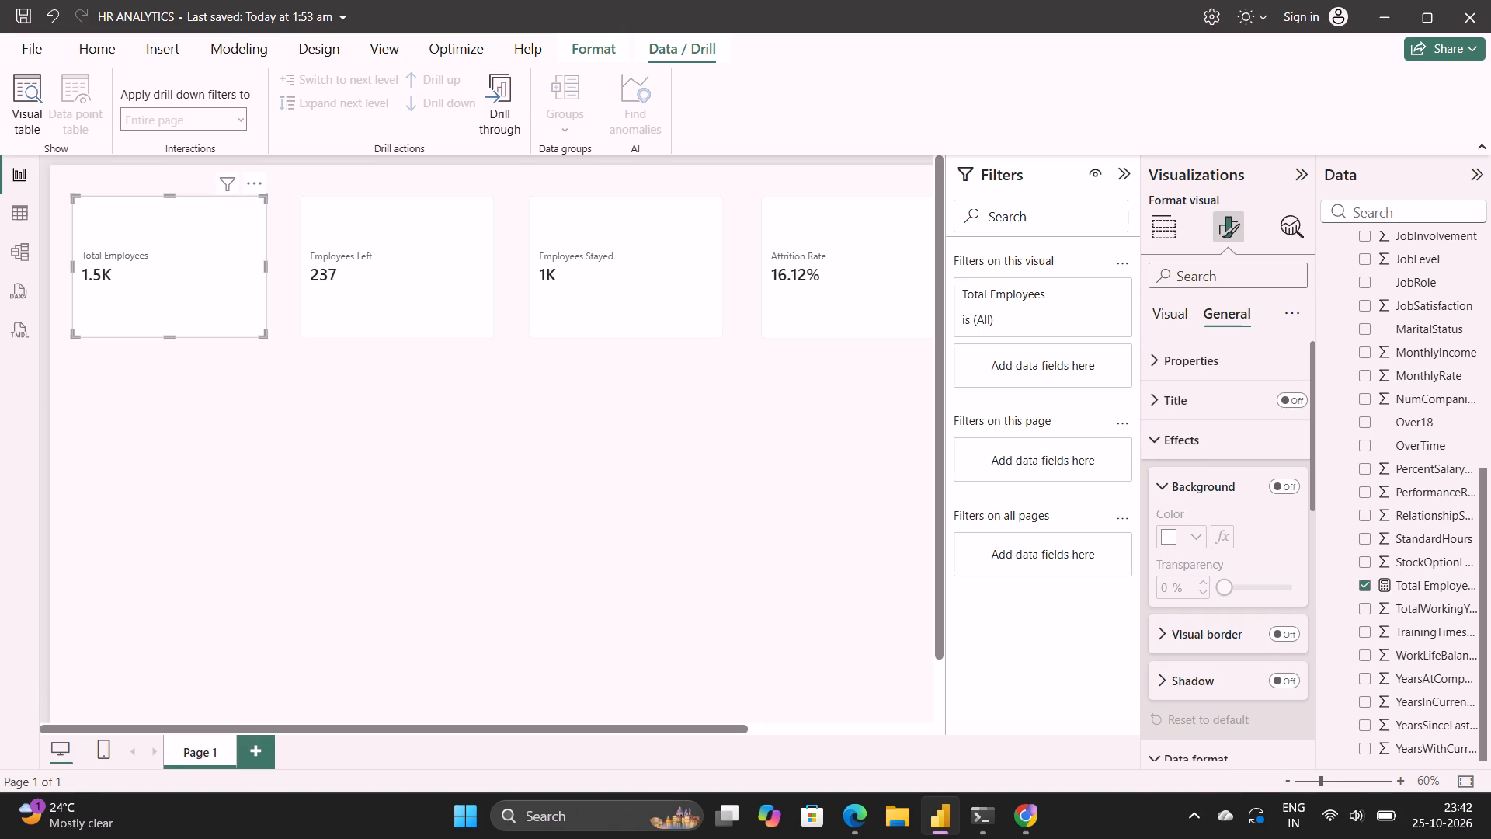
{"action": "scroll", "coordinate": [1167, 571], "scroll_direction": "down", "scroll_amount": 2}
{"action": "scroll", "coordinate": [1171, 486], "scroll_direction": "down", "scroll_amount": 2}
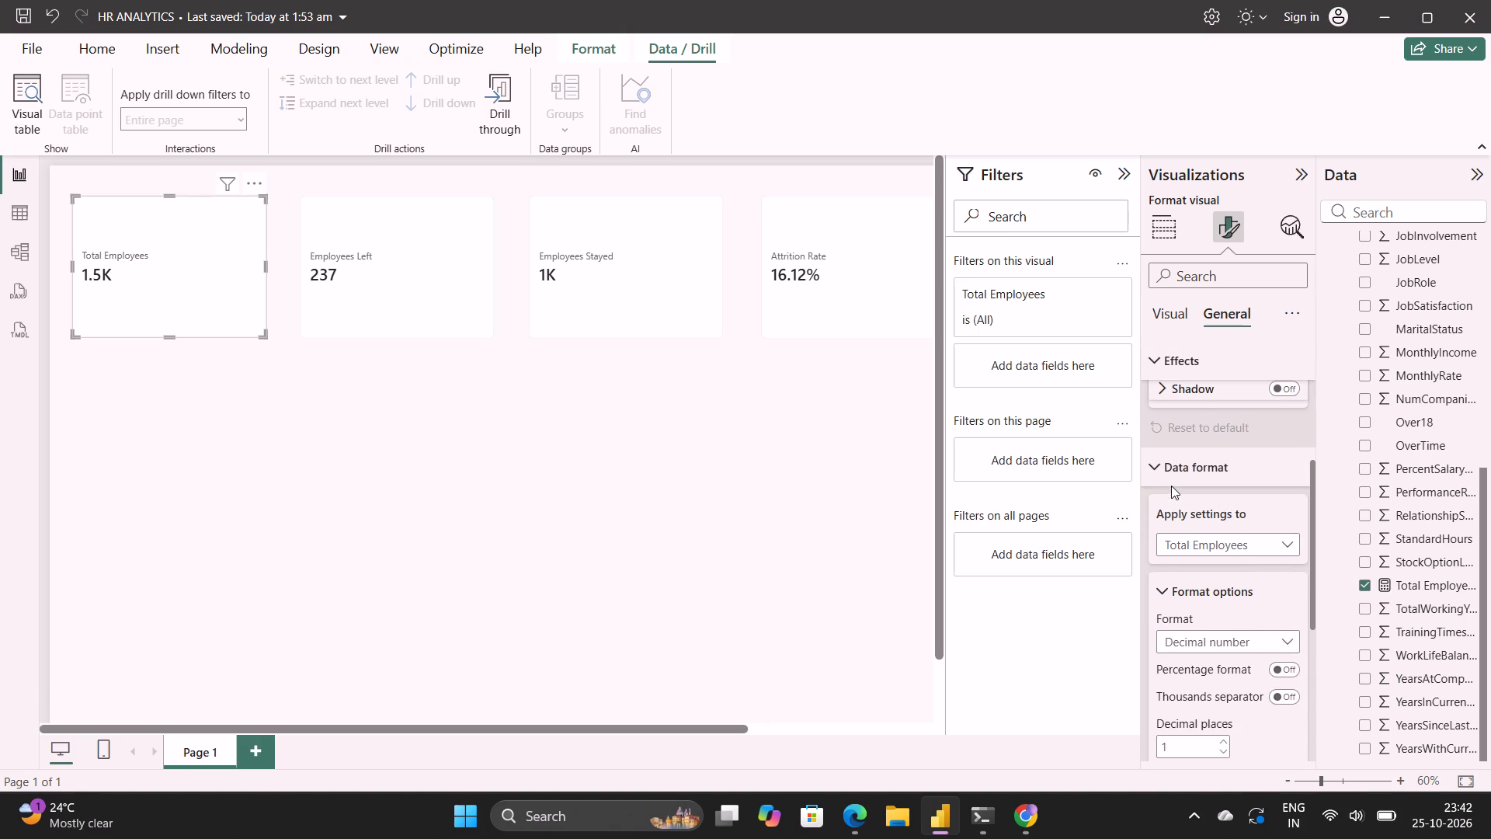
{"action": "left_click", "coordinate": [1211, 547]}
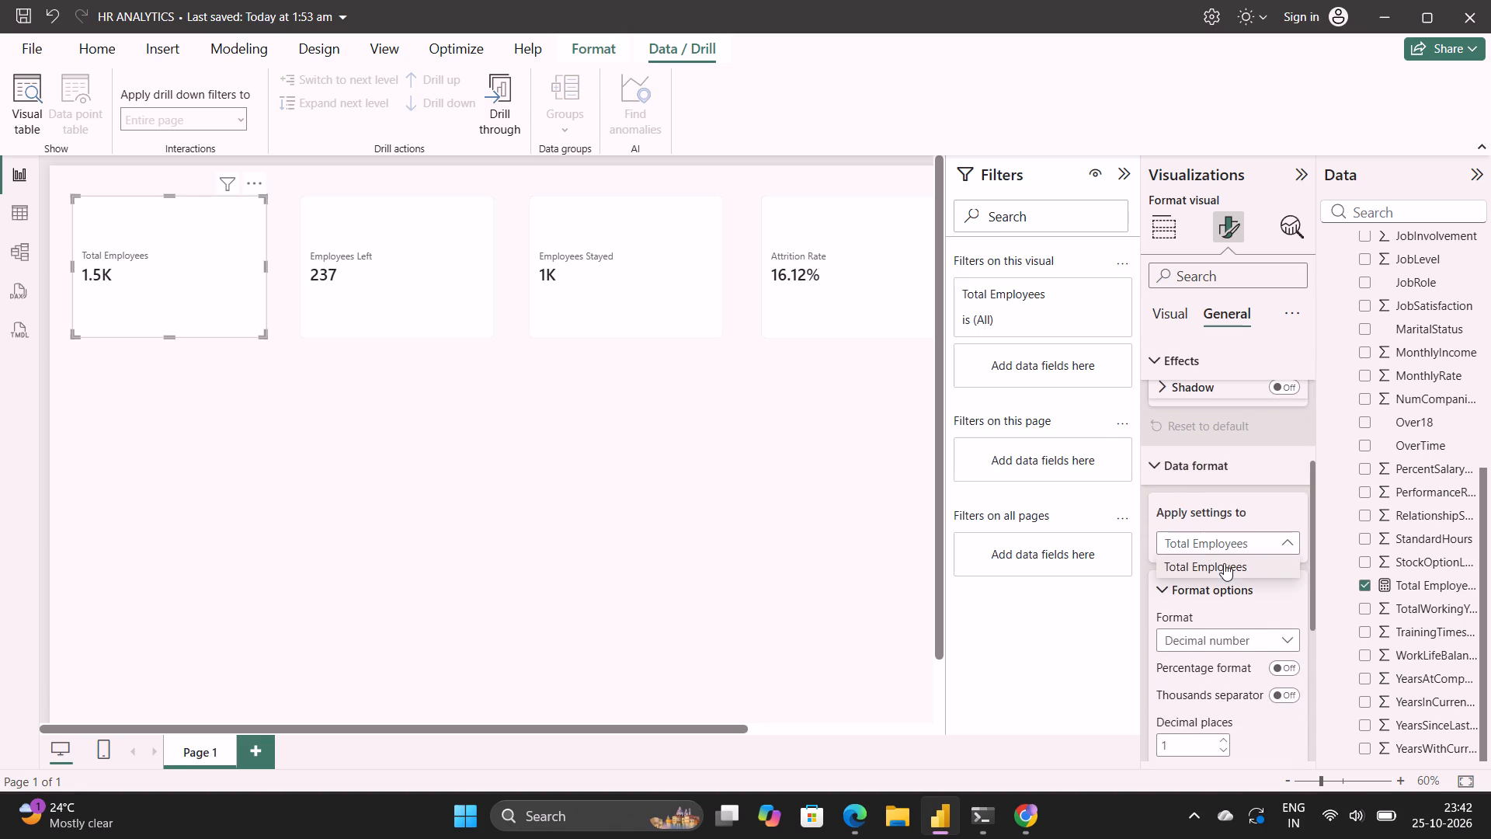
{"action": "left_click", "coordinate": [1225, 567]}
{"action": "left_click", "coordinate": [1185, 639]}
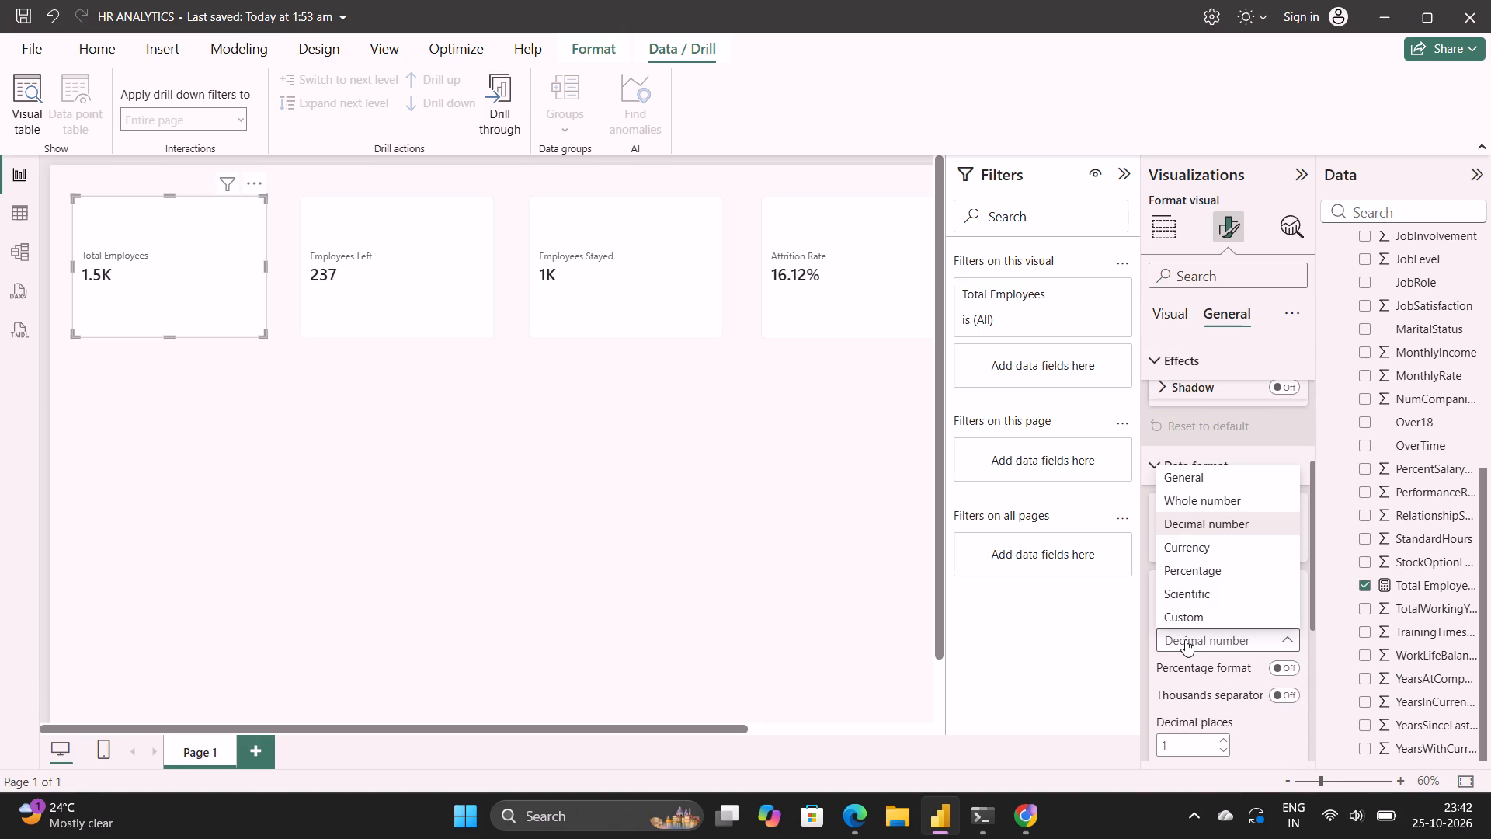
{"action": "scroll", "coordinate": [1185, 639], "scroll_direction": "down", "scroll_amount": 2}
{"action": "scroll", "coordinate": [1182, 566], "scroll_direction": "up", "scroll_amount": 1}
{"action": "left_click", "coordinate": [1235, 610]}
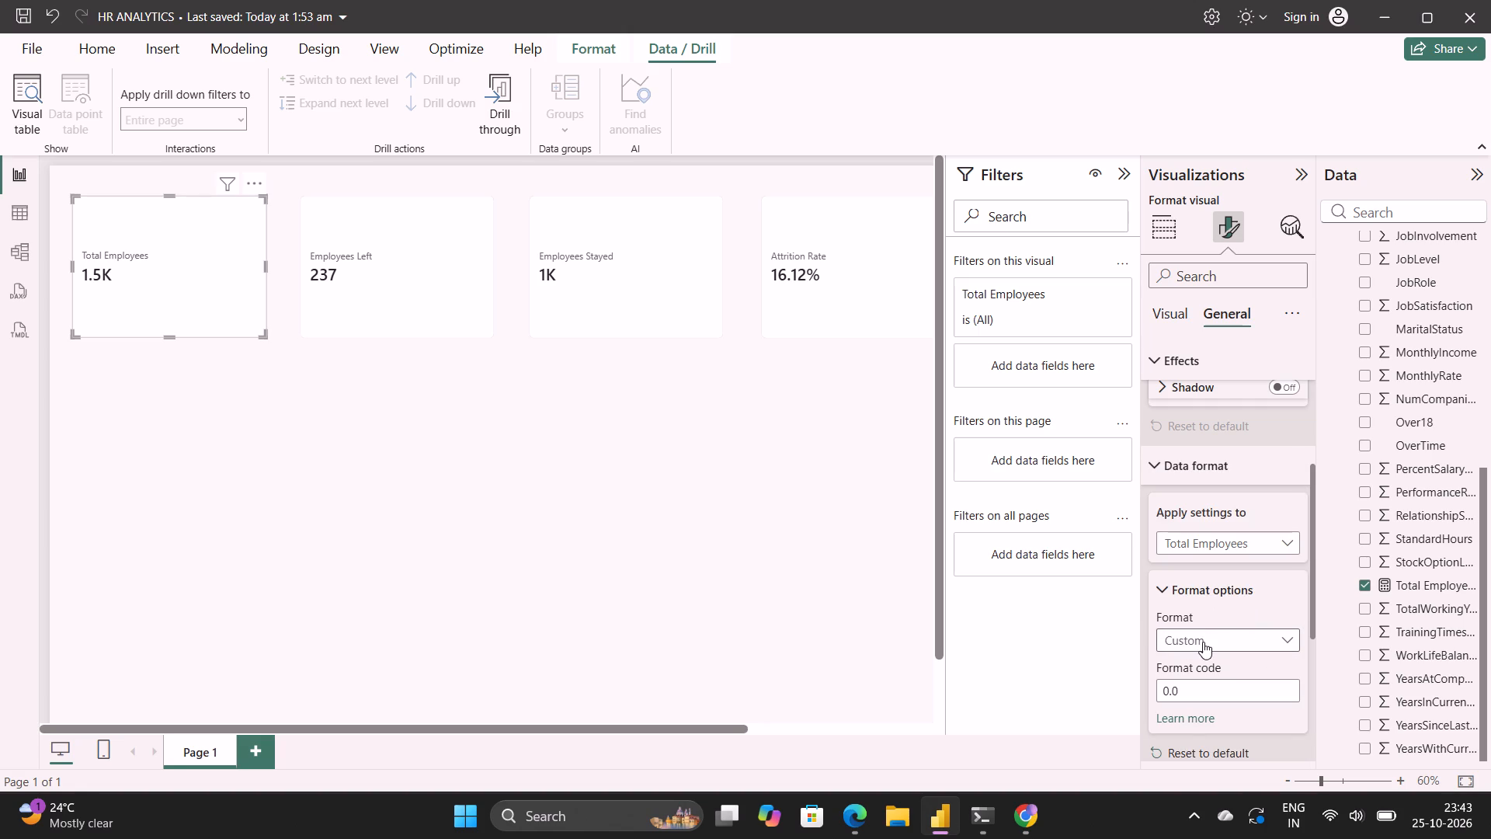
Clear the custom format code of the Total Employees value, resetting it to Auto.
{"action": "triple_click", "coordinate": [1188, 685]}
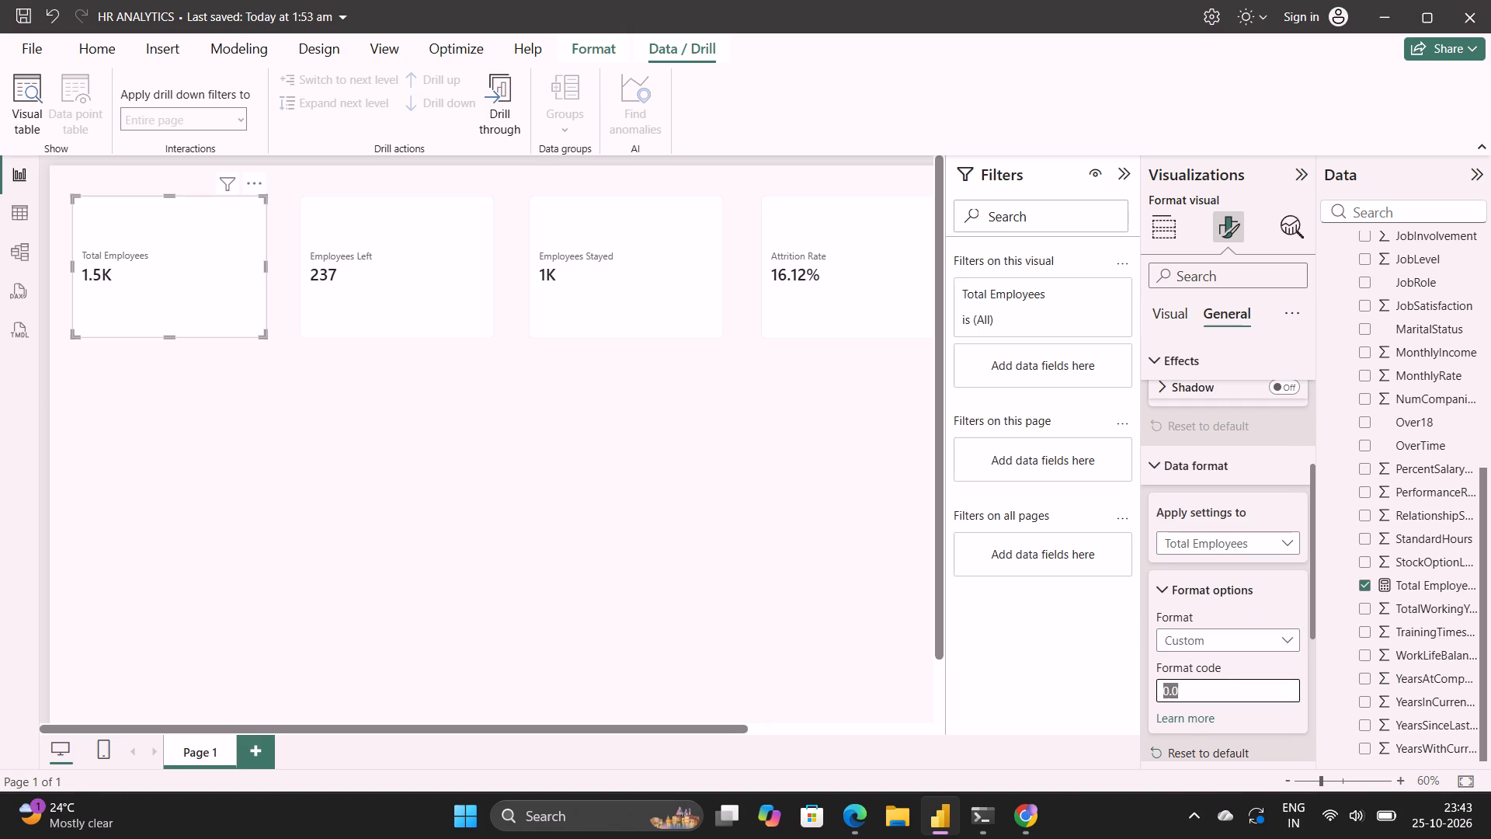
{"action": "left_click", "coordinate": [1188, 685]}
{"action": "type", "text": "ui"}
{"action": "key", "text": "Clear"}
{"action": "key", "text": "Home"}
{"action": "key", "text": "BackSpace"}
{"action": "left_click_drag", "start_coordinate": [1204, 695], "coordinate": [1141, 691]}
{"action": "key", "text": "BackSpace"}
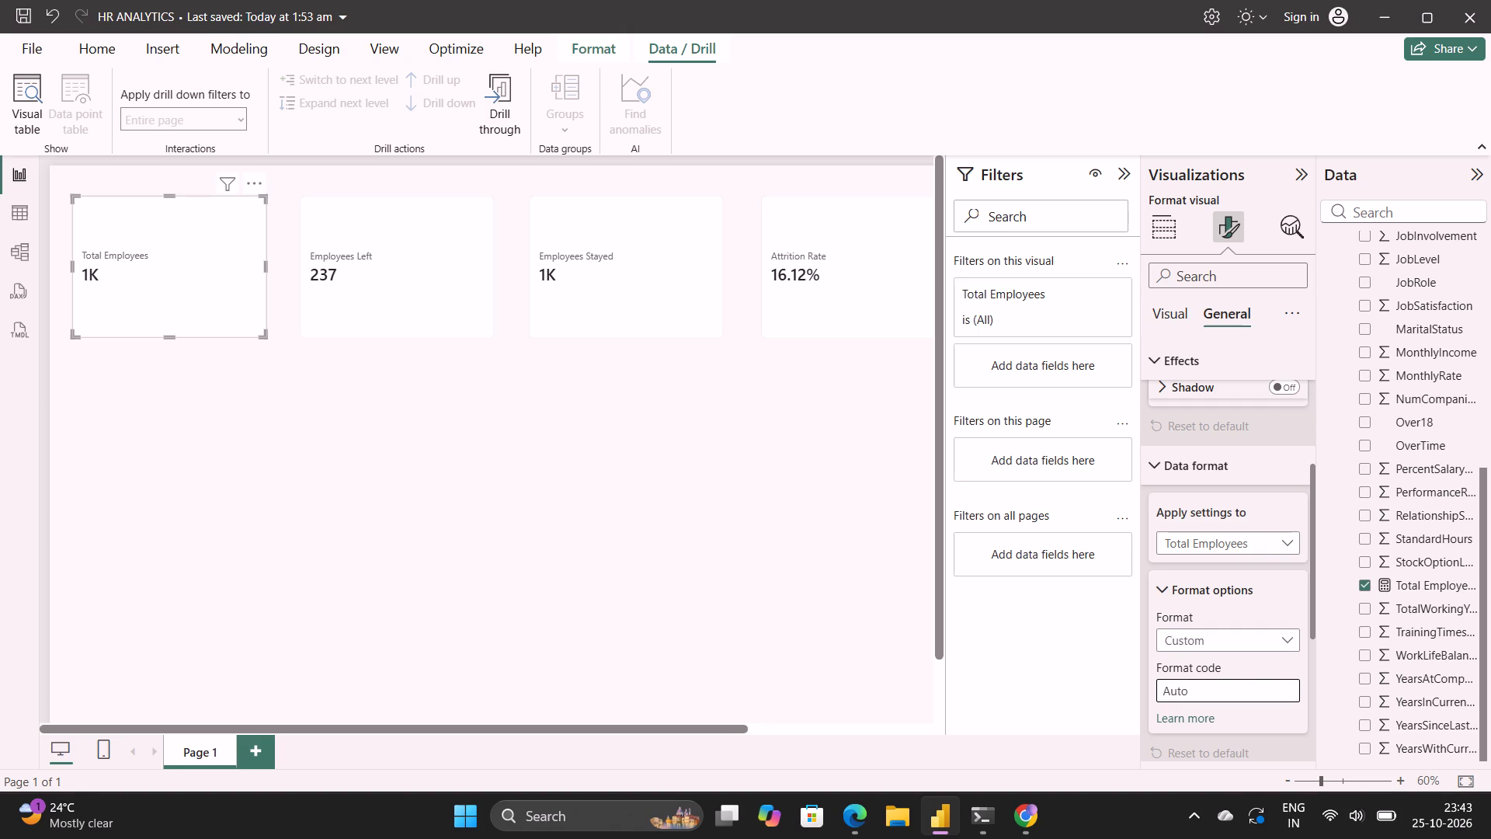
{"action": "key", "text": "Clear"}
{"action": "key", "text": "Left"}
{"action": "key", "text": "Clear"}
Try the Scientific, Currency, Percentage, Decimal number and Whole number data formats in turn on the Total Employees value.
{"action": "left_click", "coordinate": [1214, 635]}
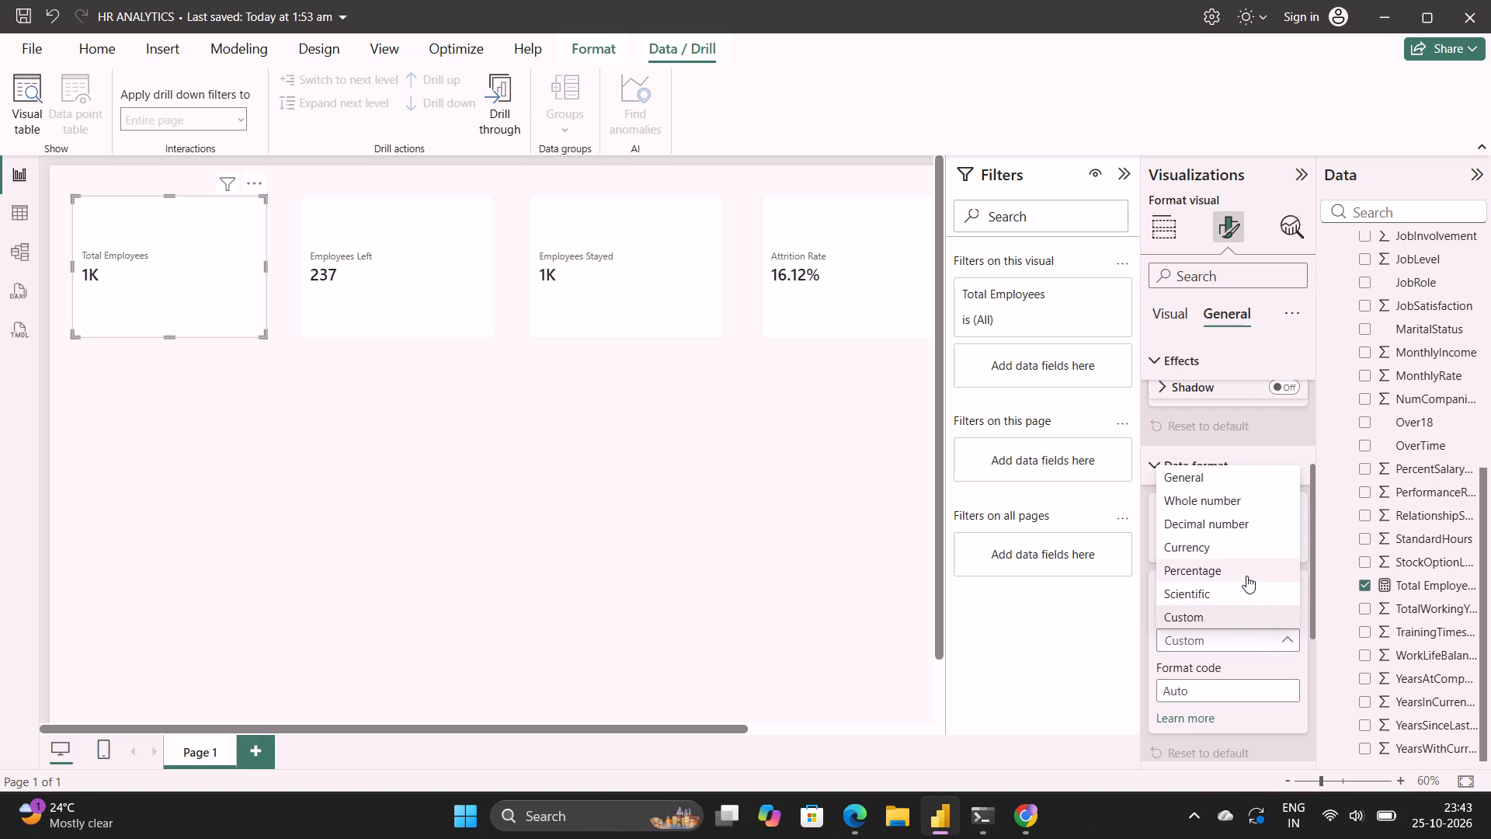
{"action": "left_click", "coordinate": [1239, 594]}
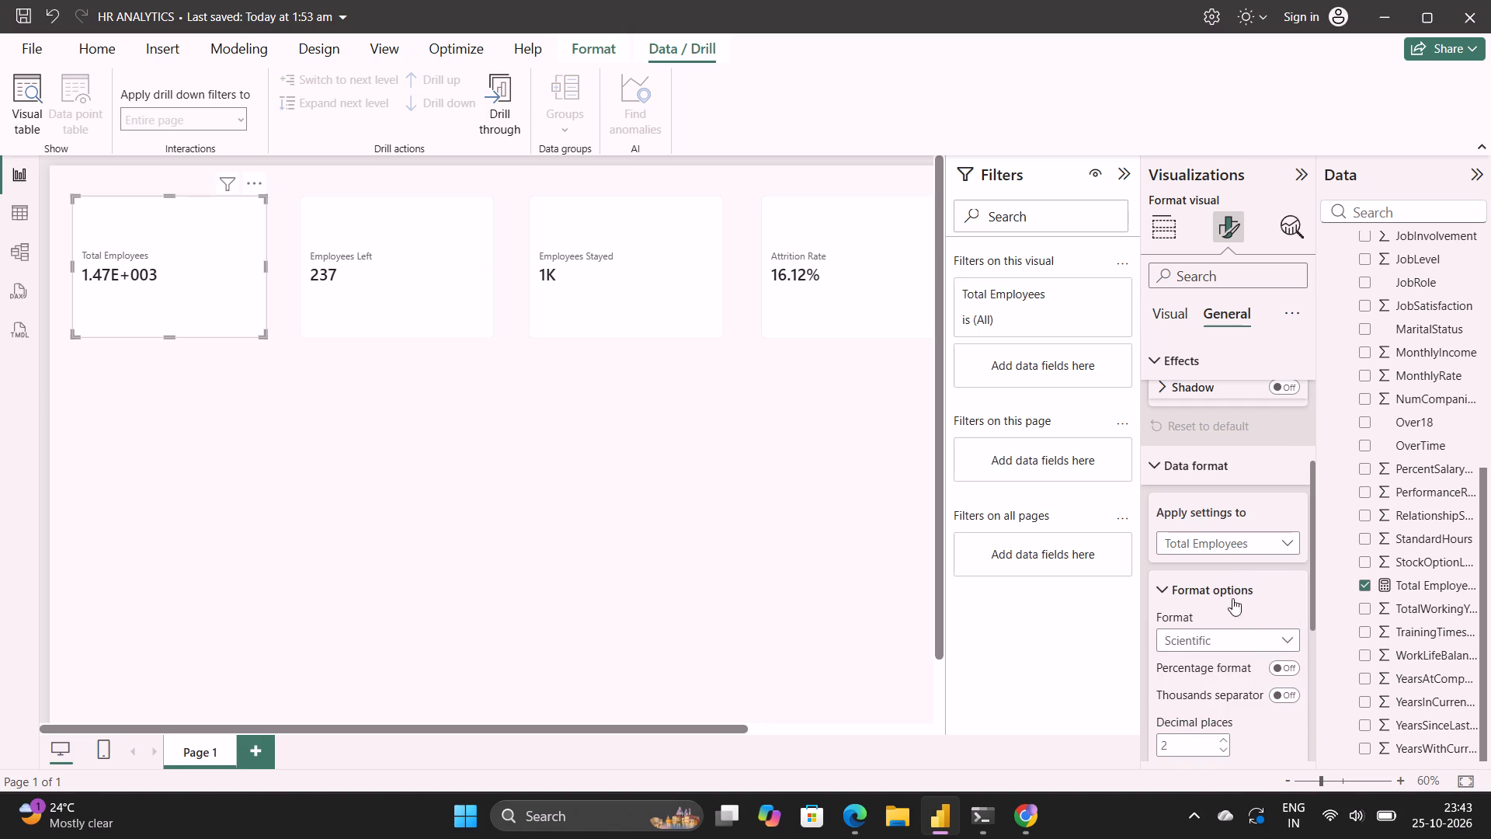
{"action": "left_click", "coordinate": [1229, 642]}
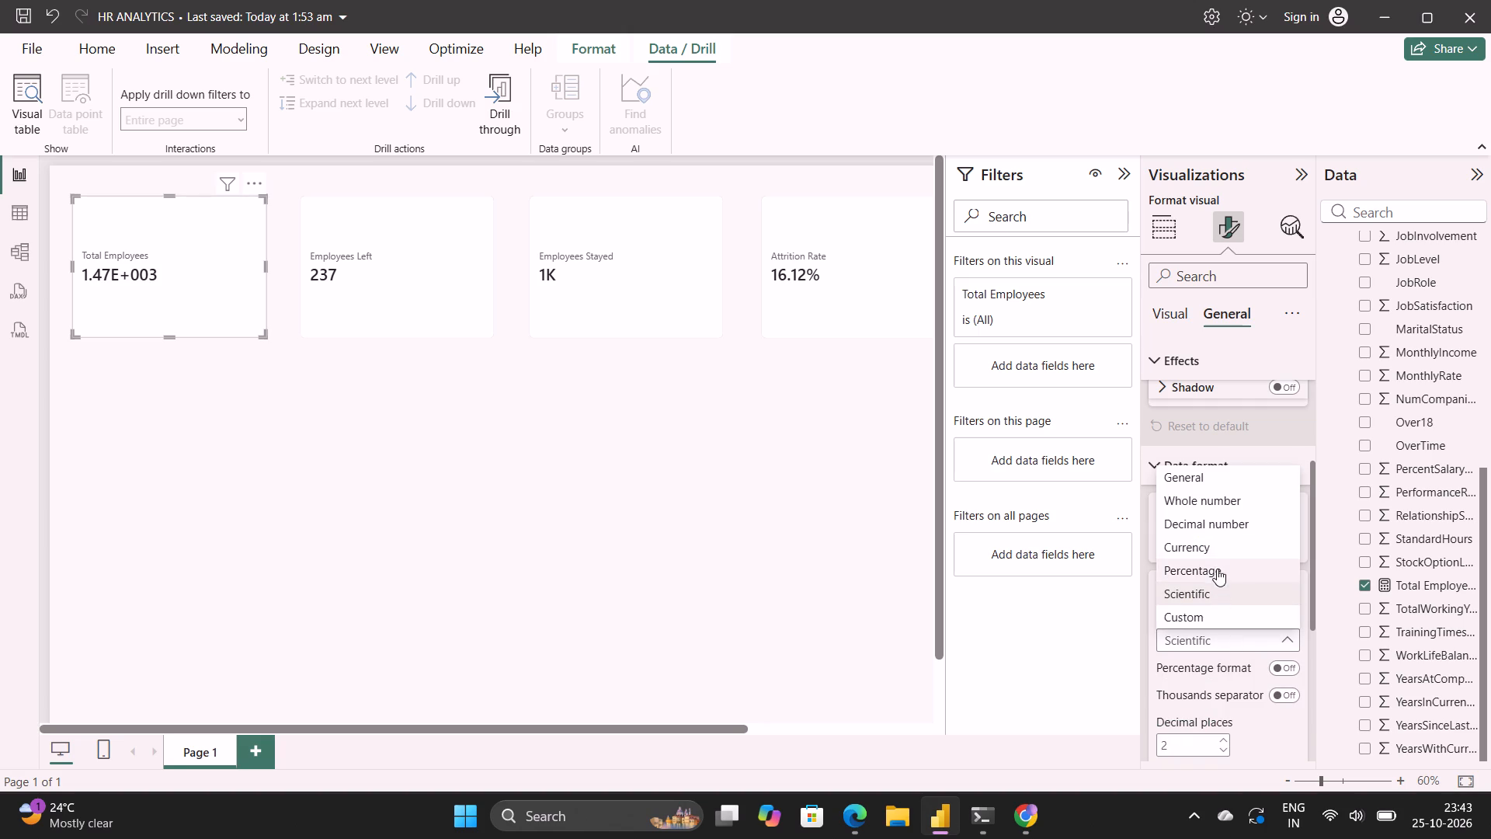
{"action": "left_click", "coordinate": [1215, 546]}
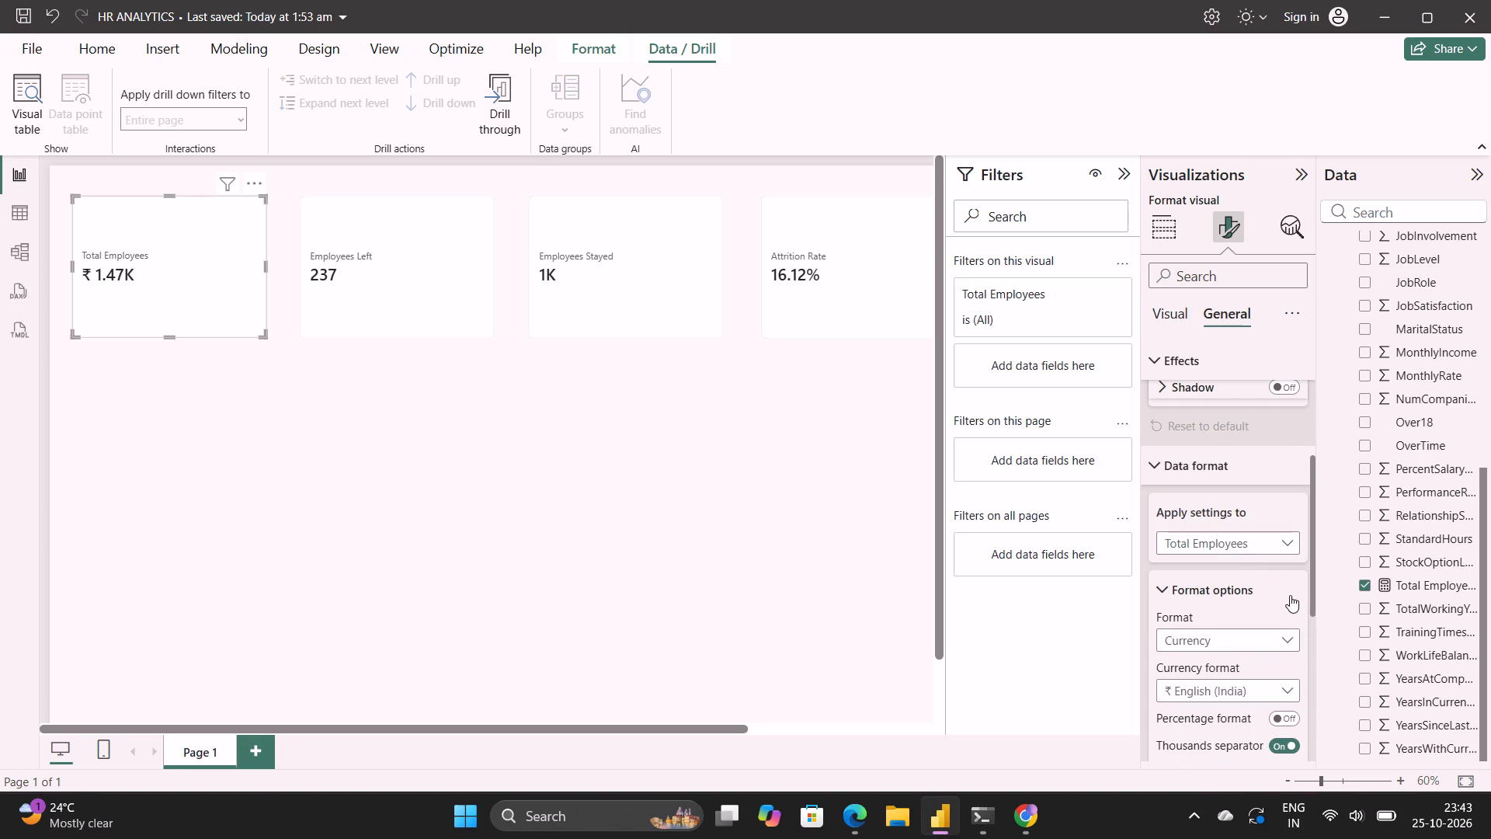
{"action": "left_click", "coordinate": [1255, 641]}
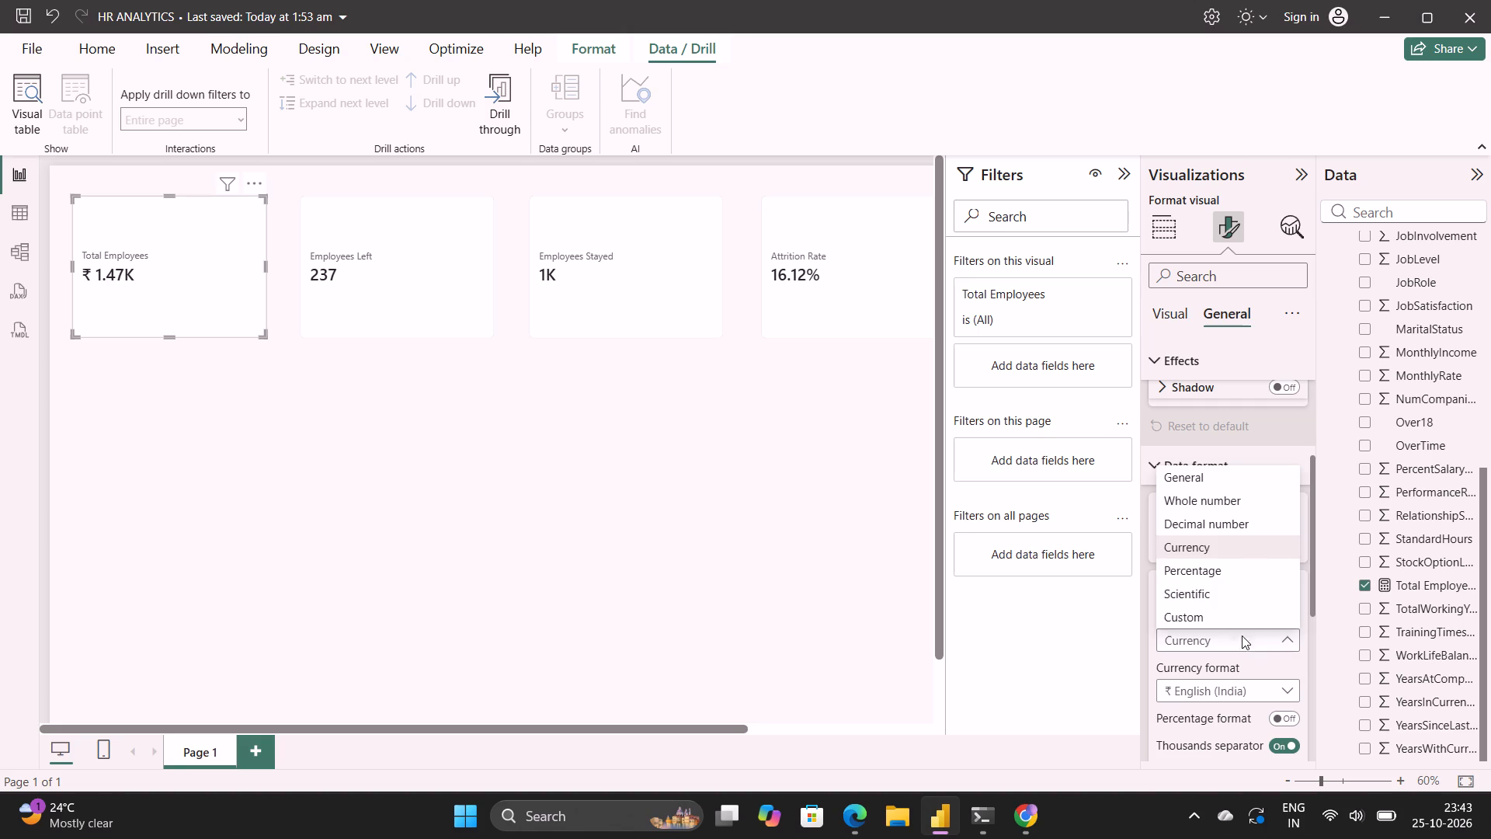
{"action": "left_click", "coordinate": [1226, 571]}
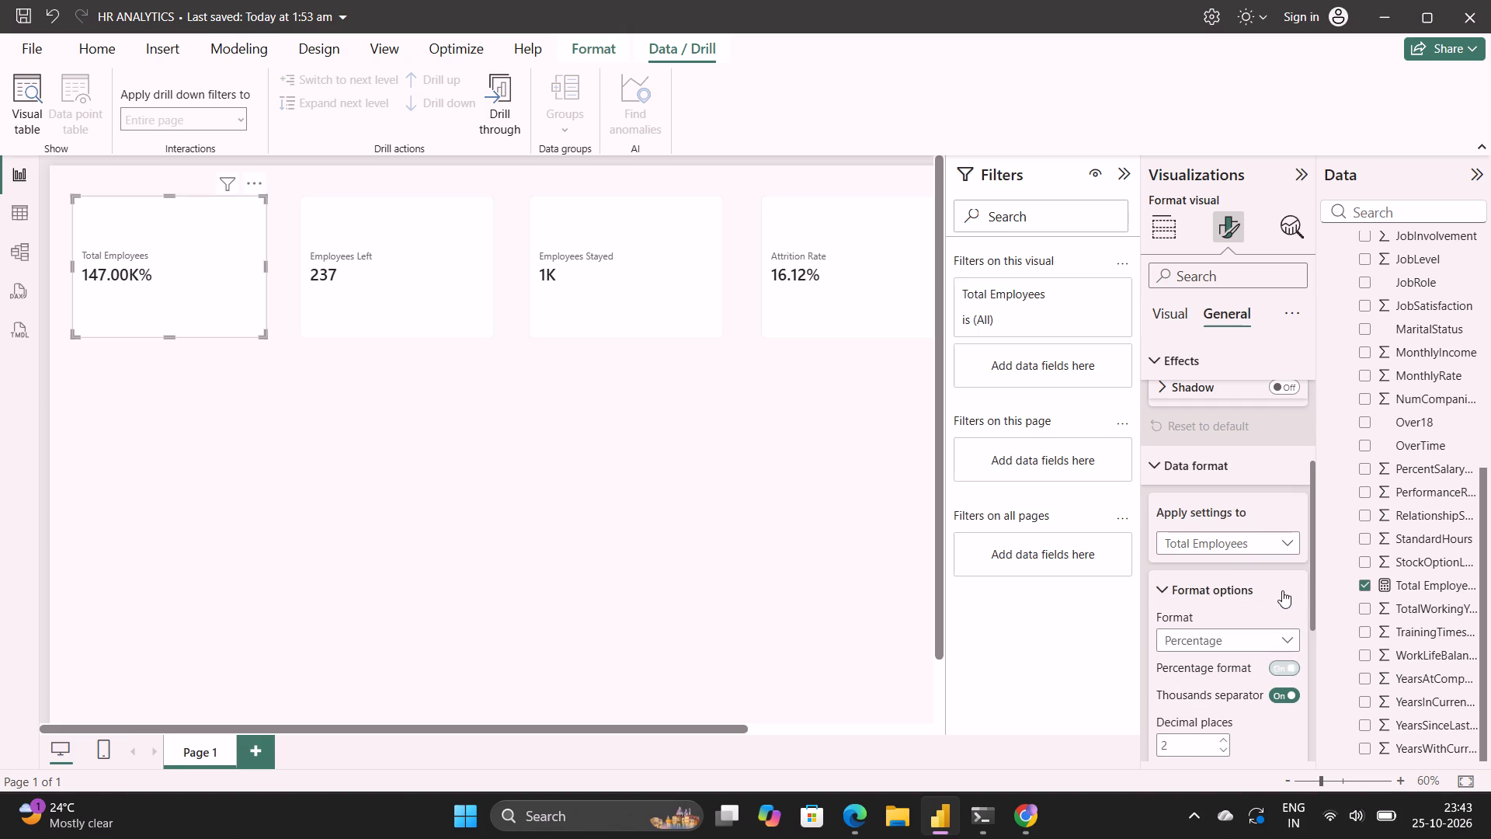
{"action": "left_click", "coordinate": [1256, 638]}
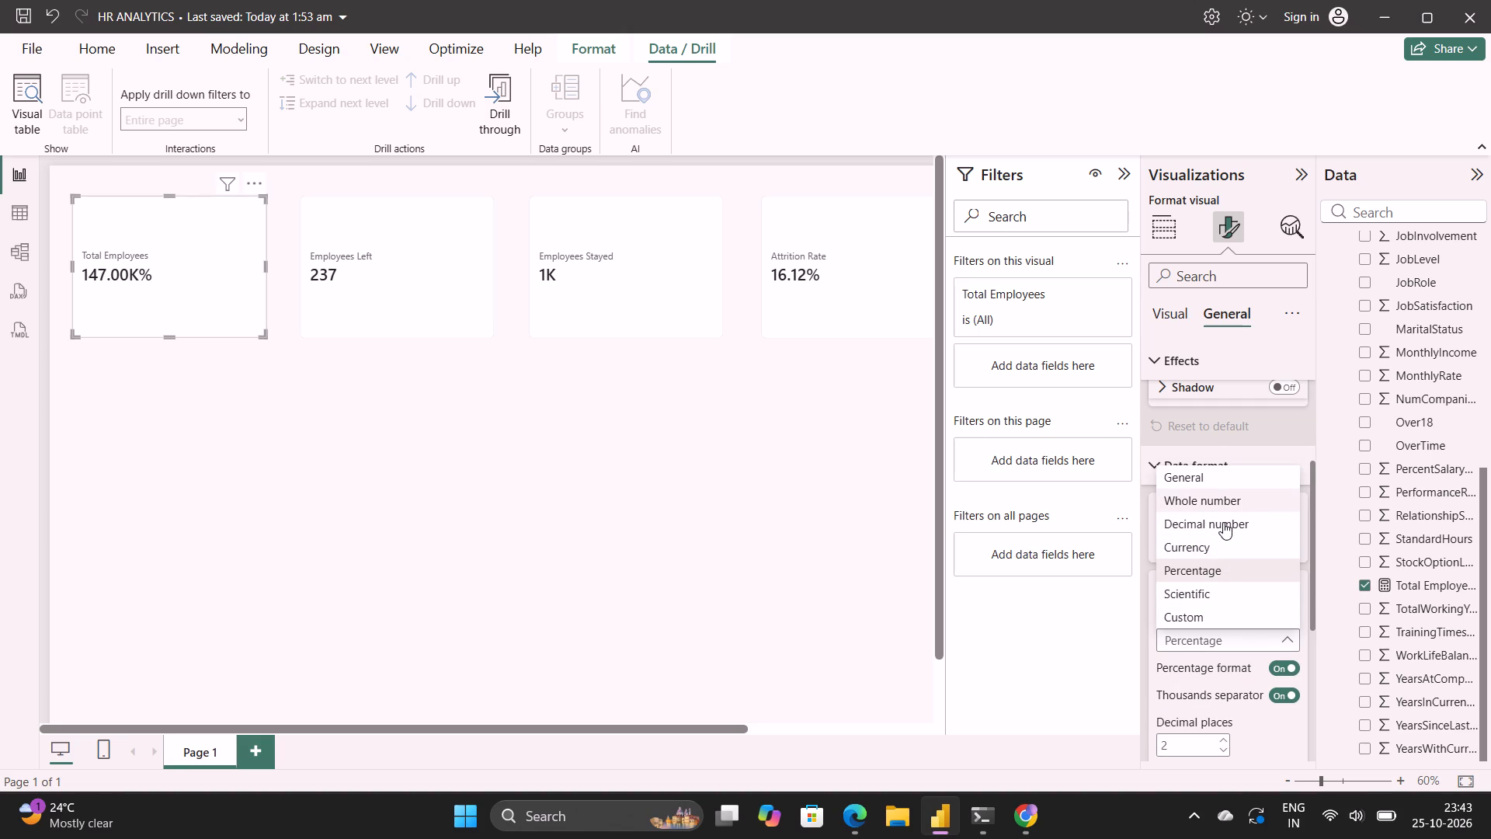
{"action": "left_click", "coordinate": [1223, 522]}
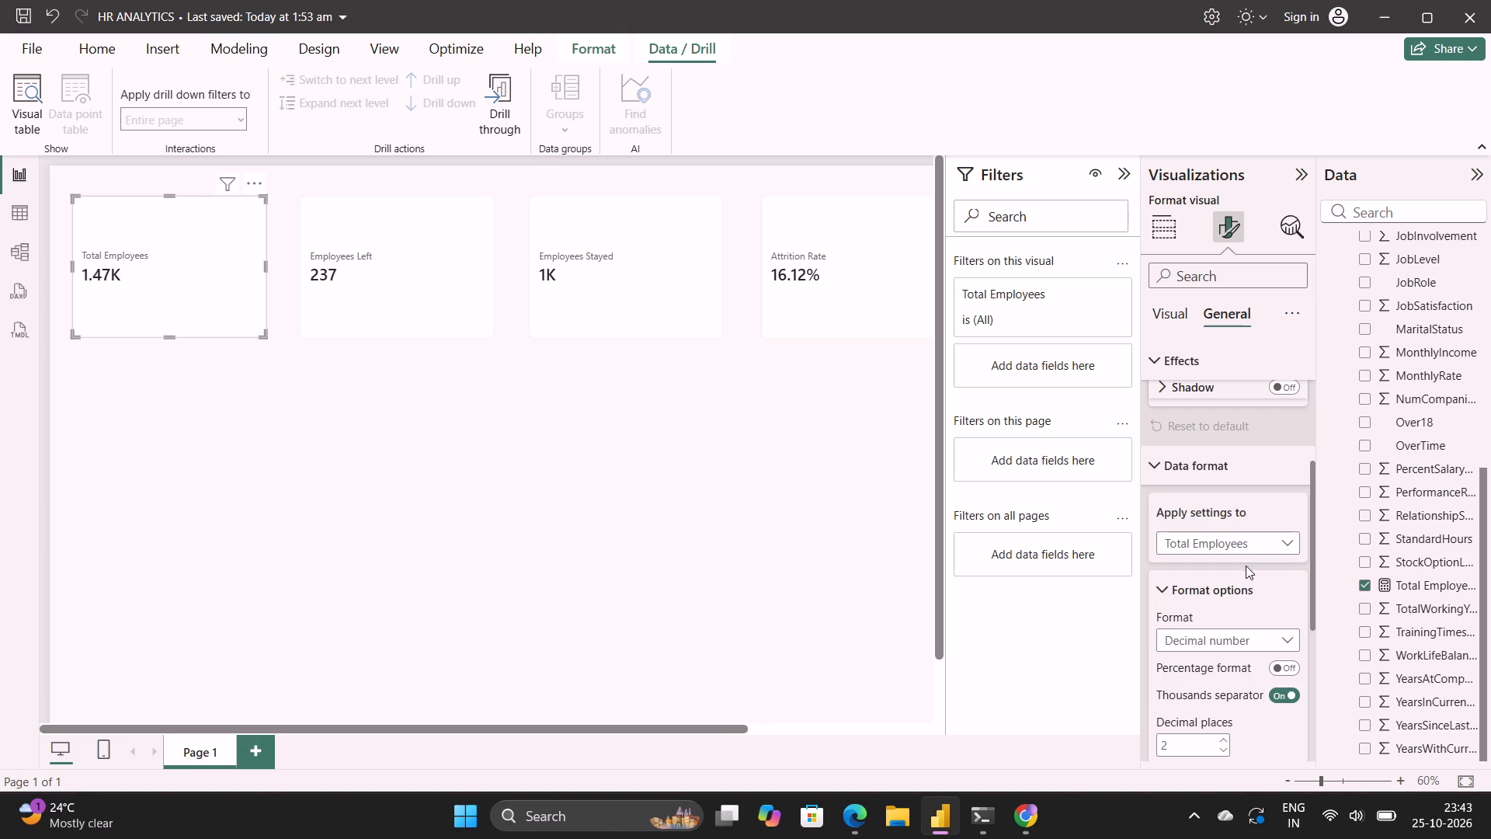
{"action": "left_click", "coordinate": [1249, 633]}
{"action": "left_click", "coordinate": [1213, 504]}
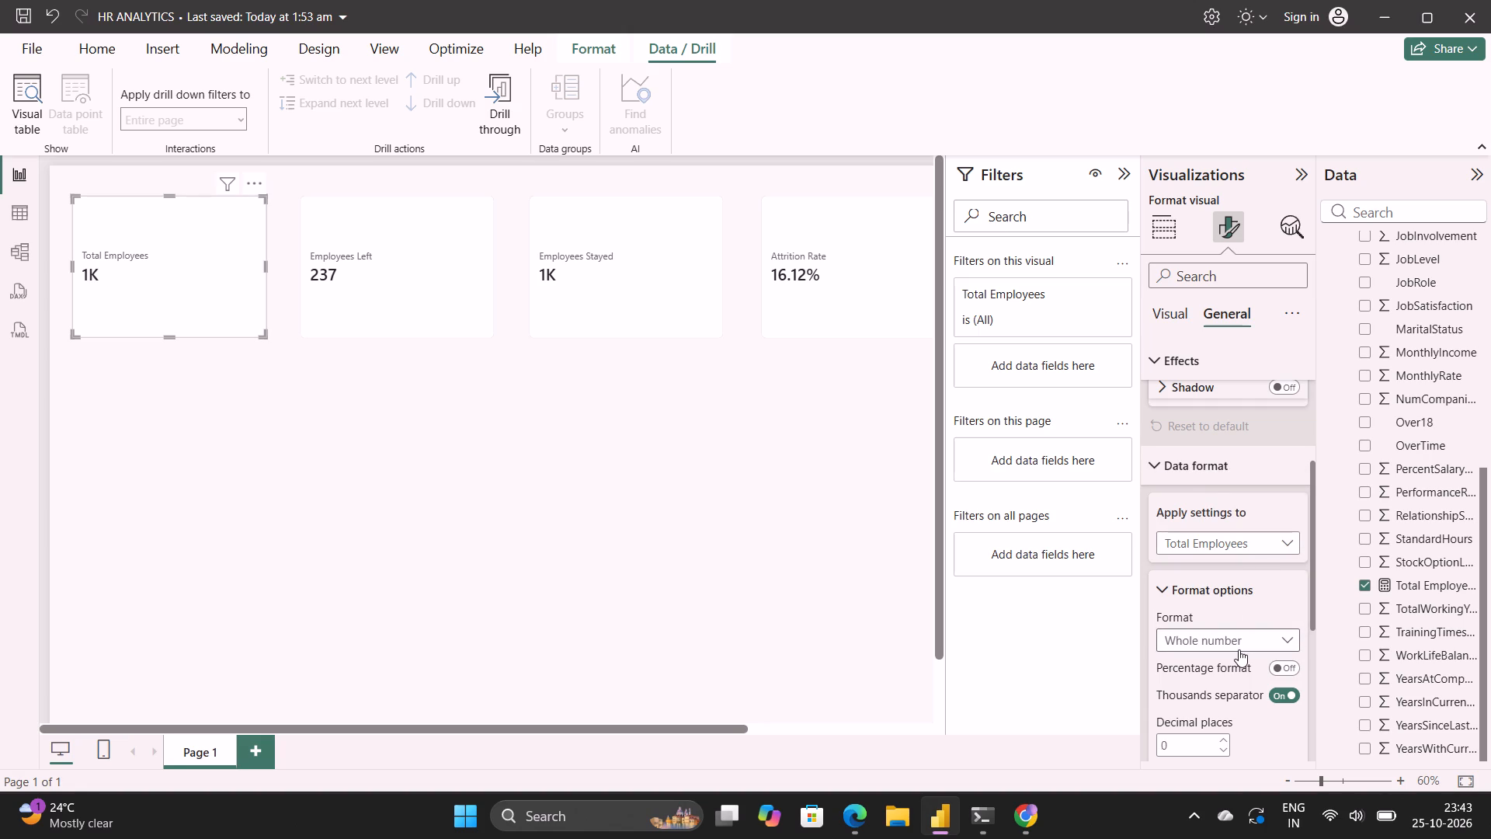
Set the Total Employees value's data format to General.
{"action": "left_click", "coordinate": [1239, 649]}
{"action": "left_click", "coordinate": [1201, 480]}
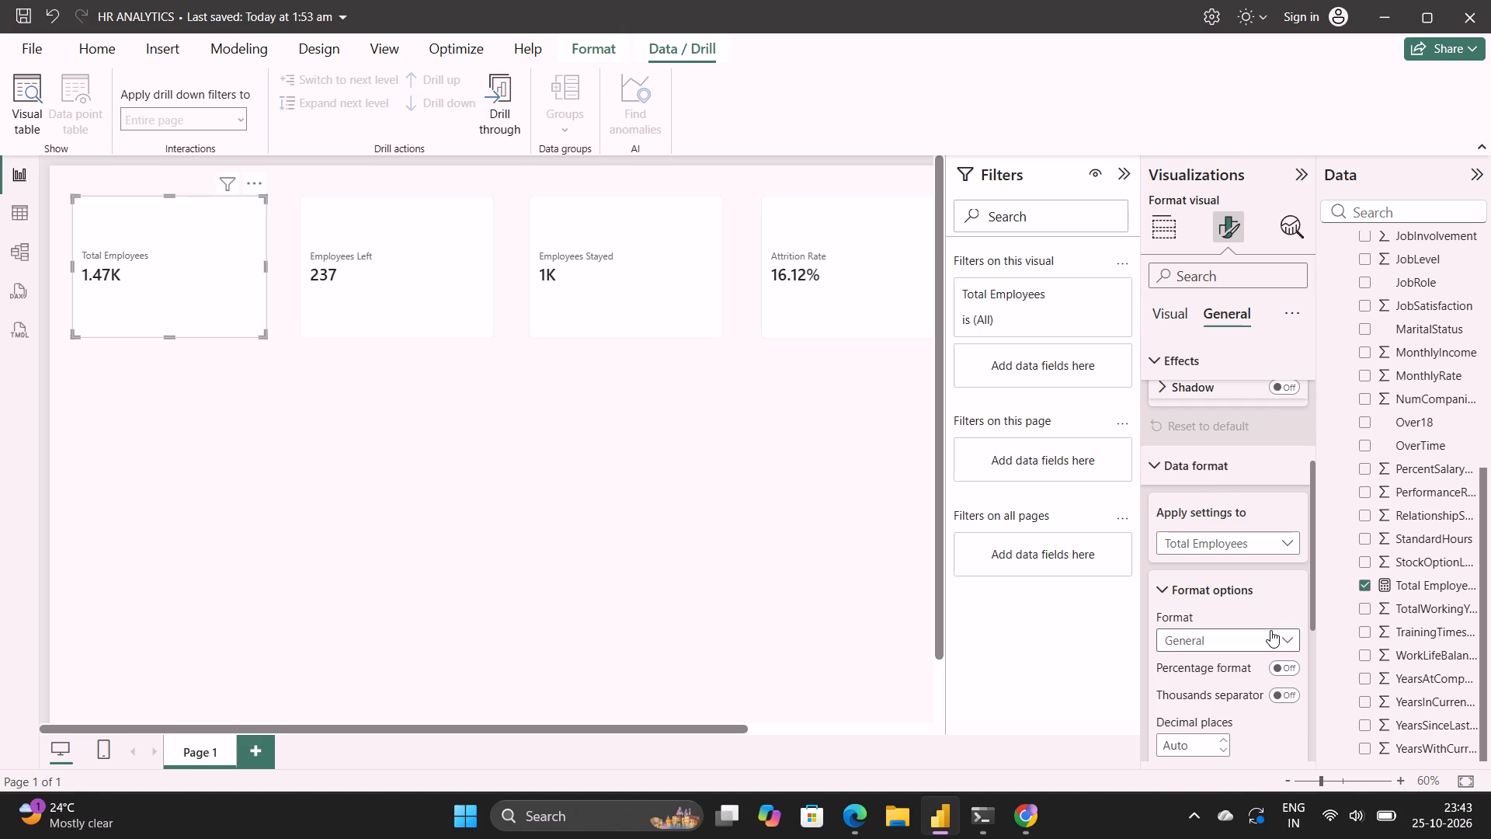